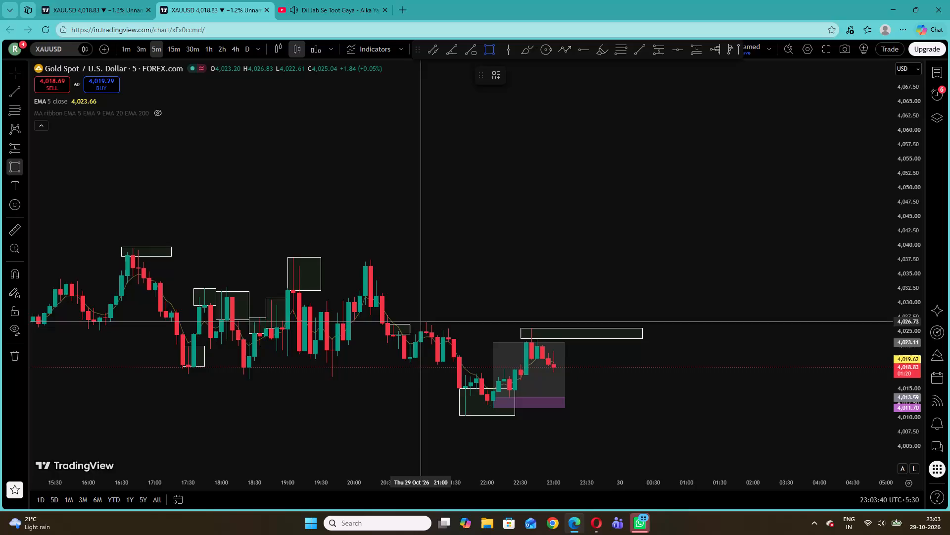
Draw a rectangle zone over the 21:00 highs from about 4,026.8 to 4,024.9, spanning about 20:55 to 21:15.
click(415, 321)
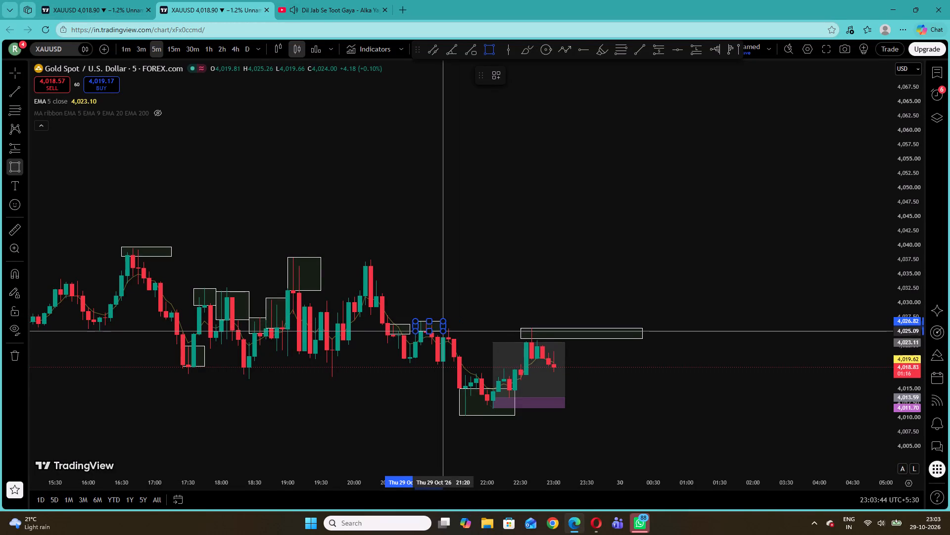
click(442, 332)
click(446, 282)
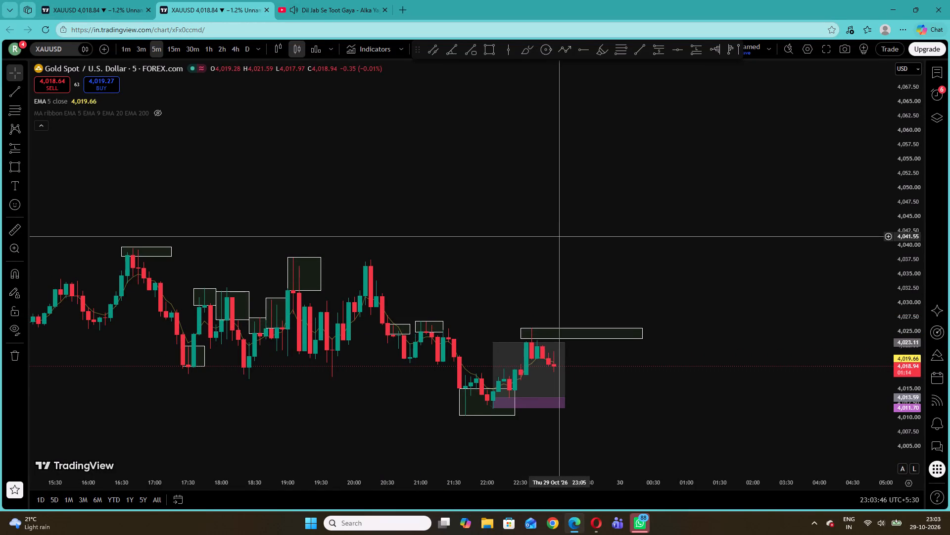
drag(445, 326, 445, 326)
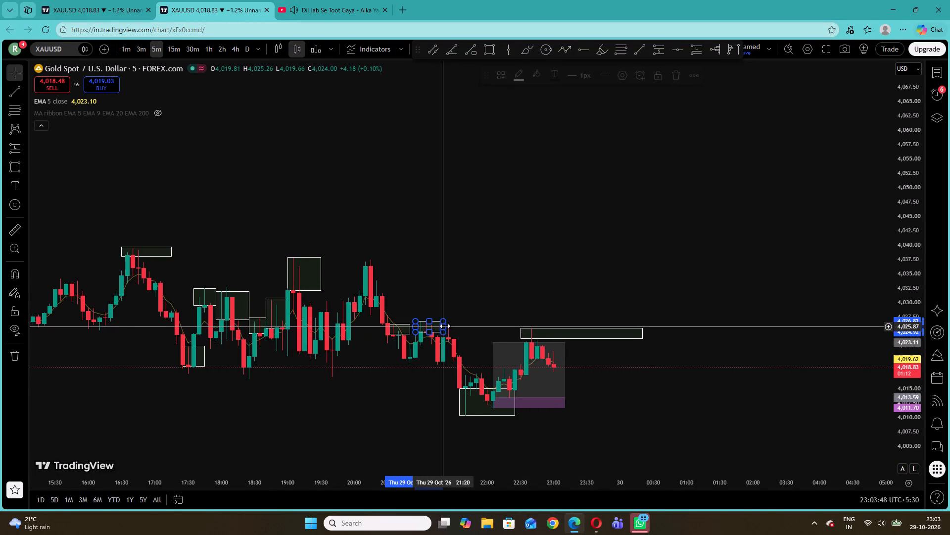
drag(445, 326, 438, 326)
click(452, 319)
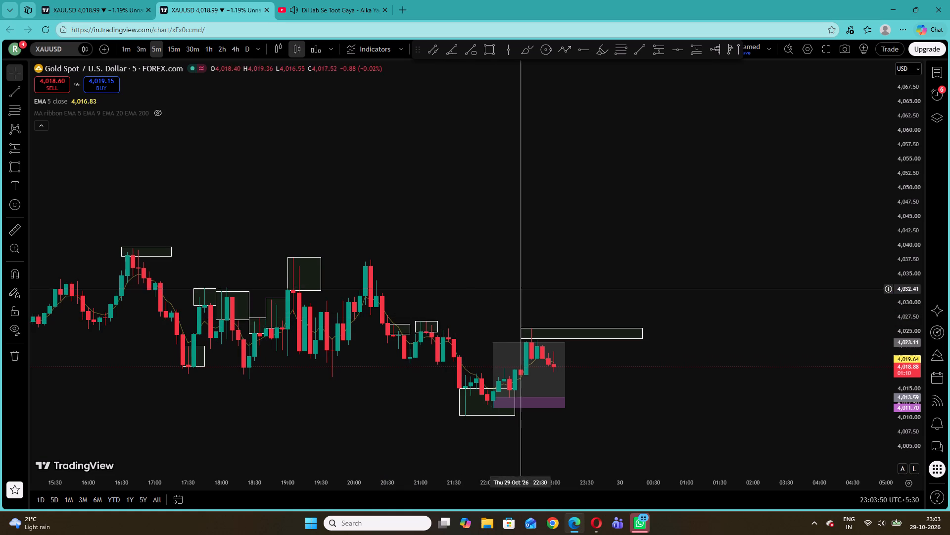
Draw a rectangle zone over the next lower highs, starting at 21:15 with its upper edge at about 4,025.6.
click(12, 166)
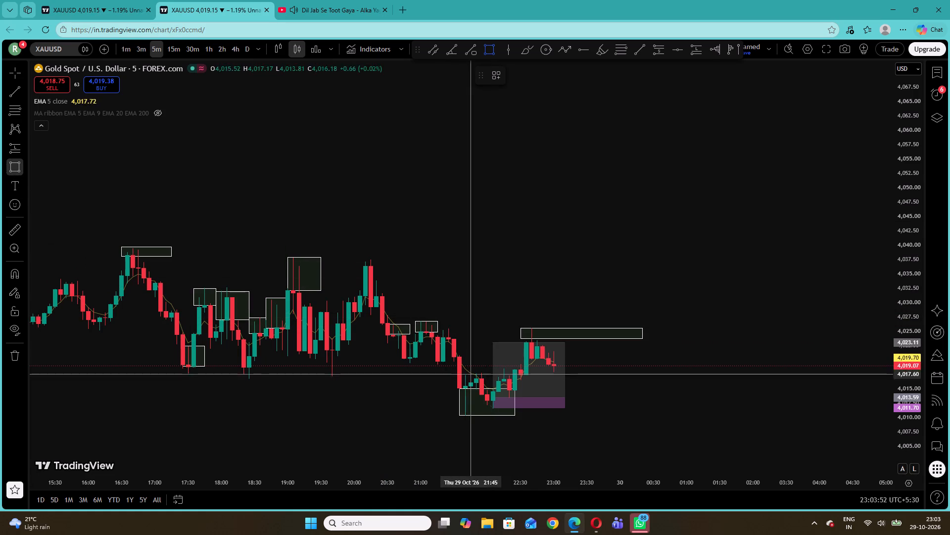
click(435, 328)
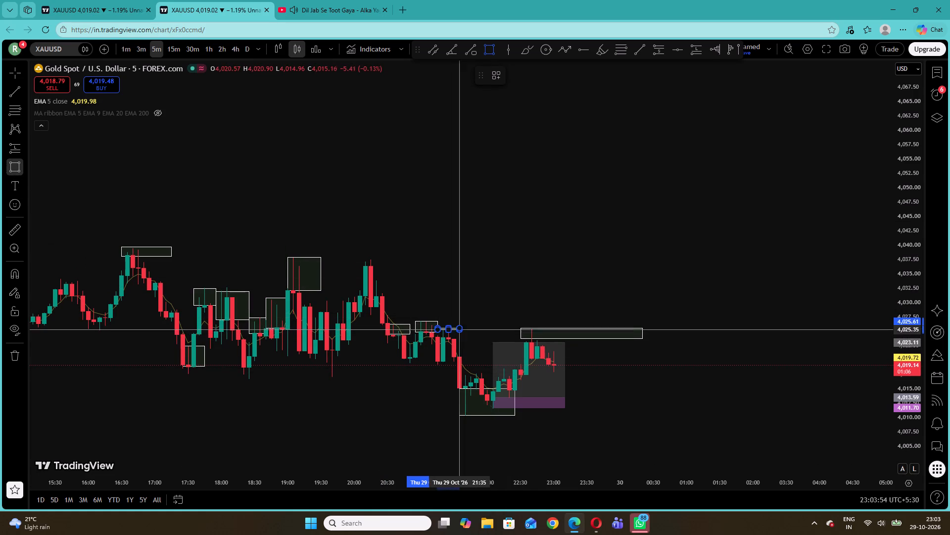
click(466, 336)
click(459, 280)
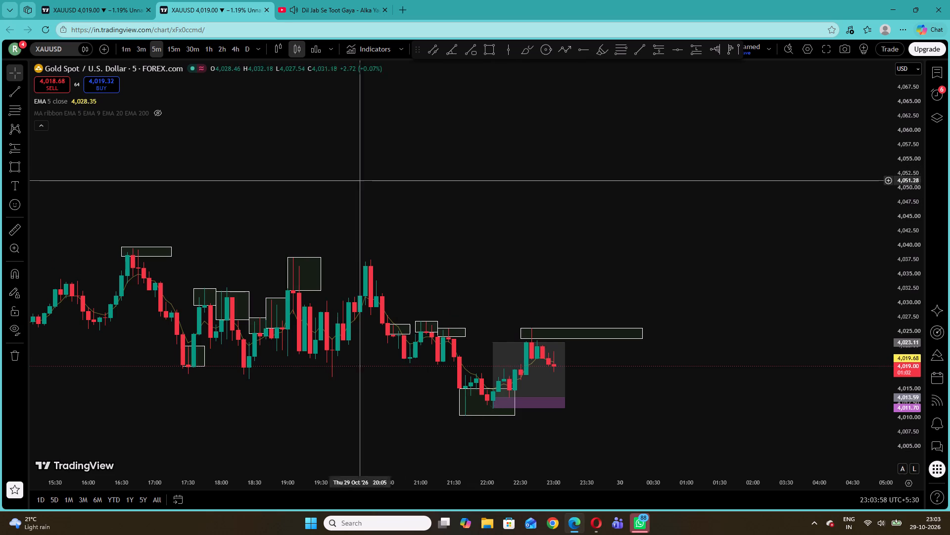
Switch the XAUUSD chart to the 1-minute timeframe, reset the chart view and adjust the price scale.
click(130, 49)
right_click(420, 119)
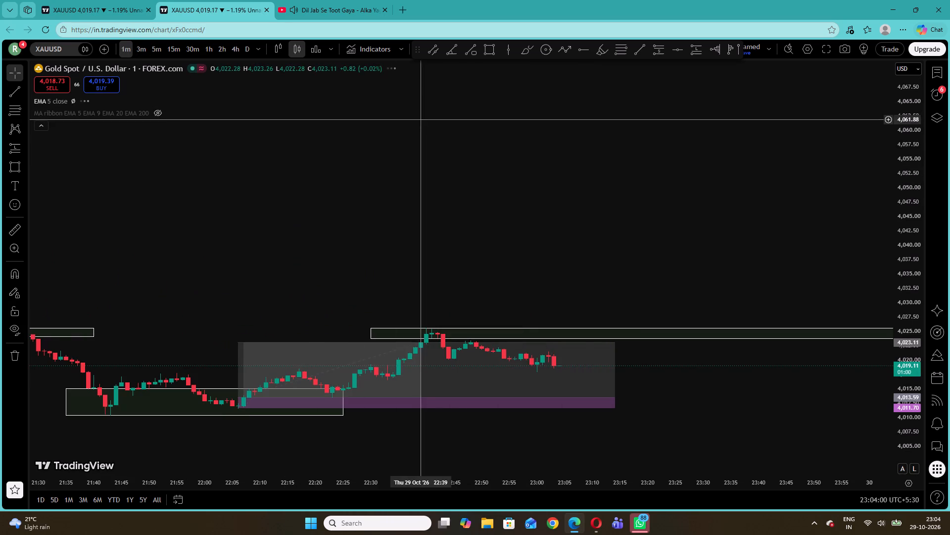
click(446, 125)
drag(906, 225, 909, 230)
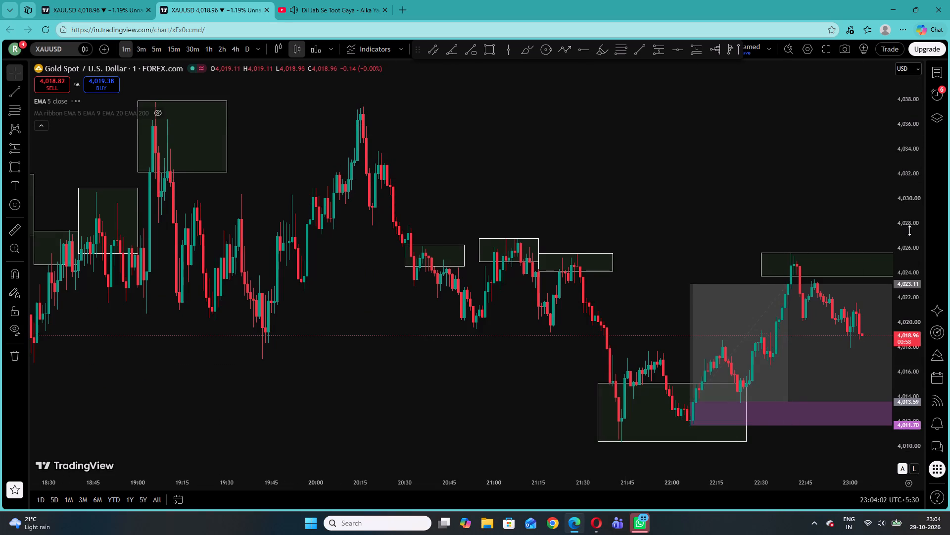
drag(909, 230, 914, 265)
Examine how price behaved at the earlier marked zones on the 1-minute chart, back to the 05:30 zone.
drag(357, 341, 765, 359)
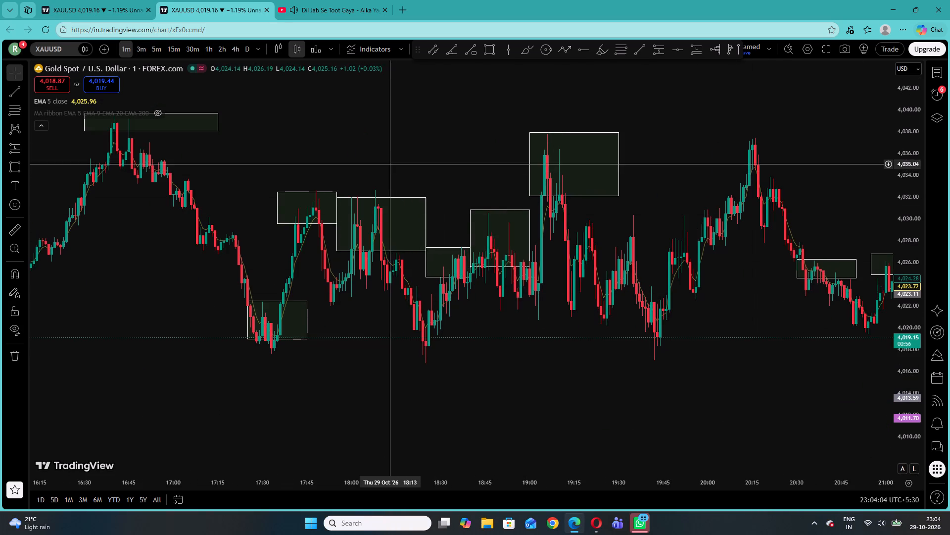
drag(379, 152, 892, 191)
drag(505, 227, 949, 276)
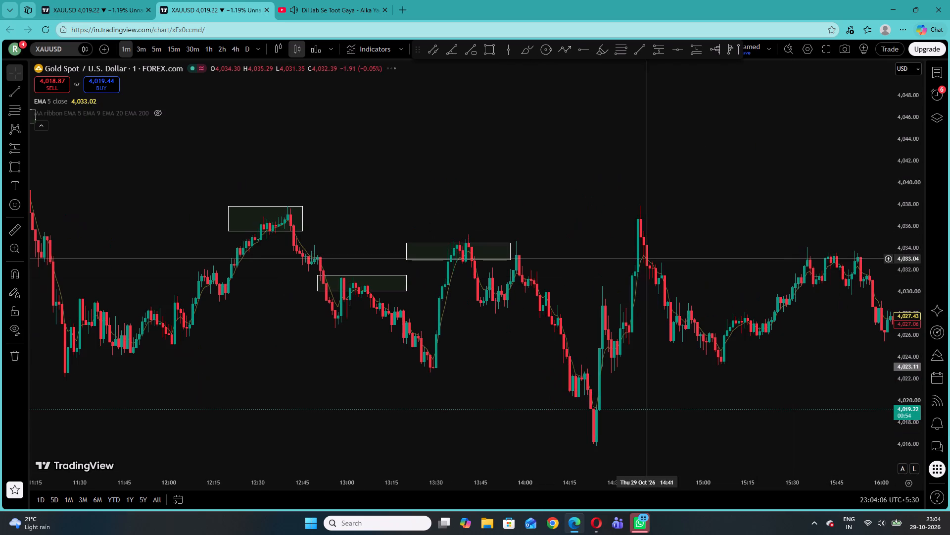
drag(364, 187, 664, 167)
drag(276, 144, 867, 226)
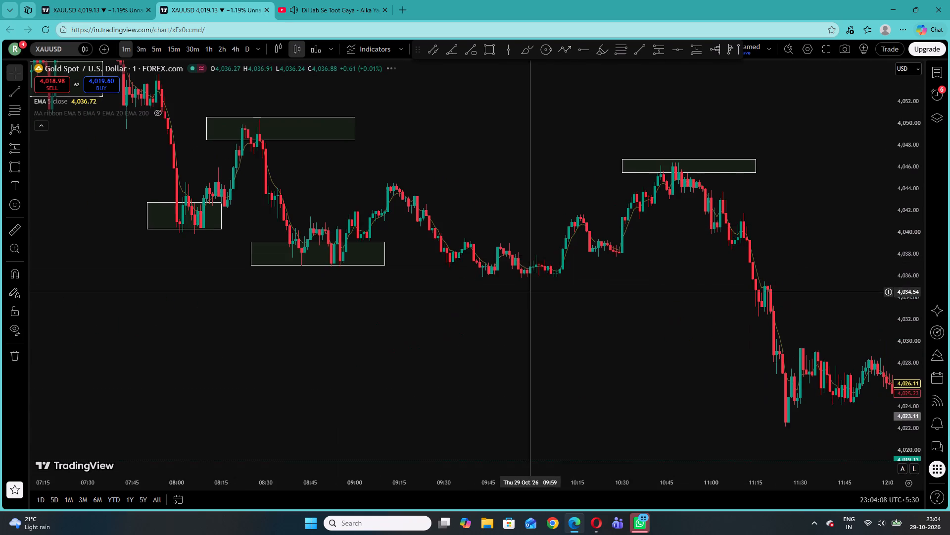
drag(532, 292, 722, 354)
drag(641, 216, 782, 327)
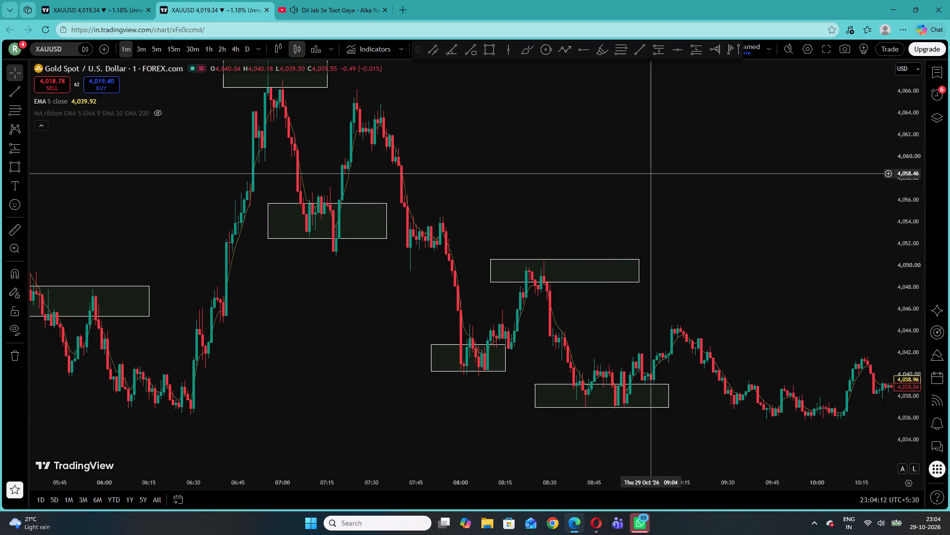
drag(464, 142, 683, 259)
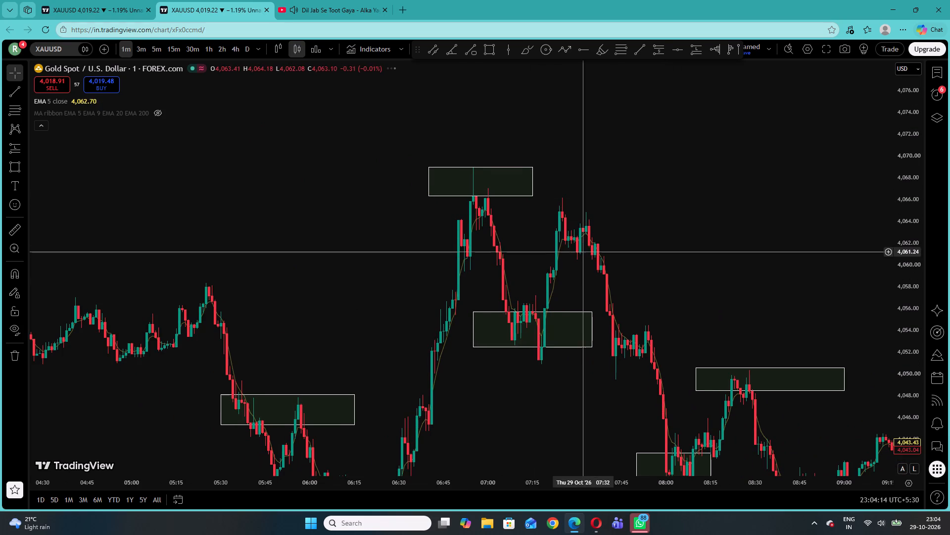
drag(576, 276, 826, 205)
drag(550, 293, 484, 241)
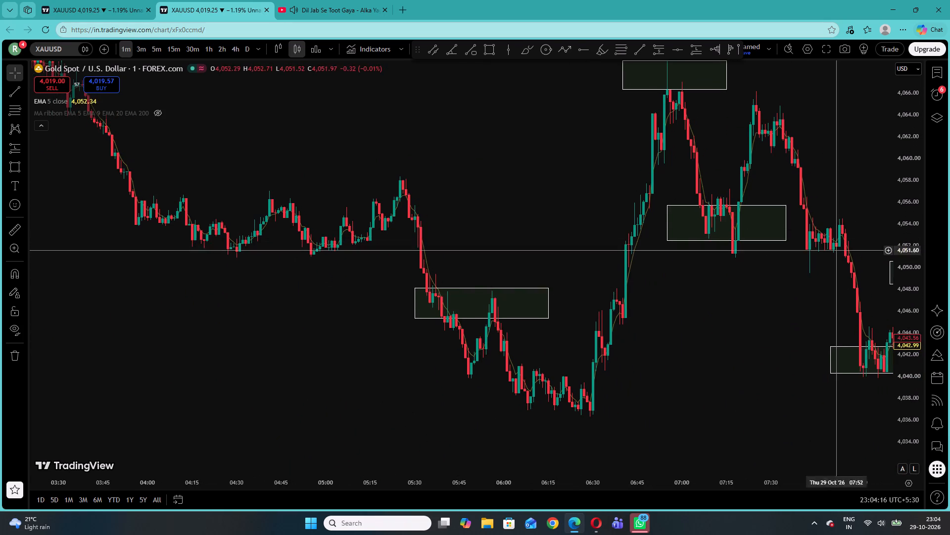
drag(910, 347, 849, 176)
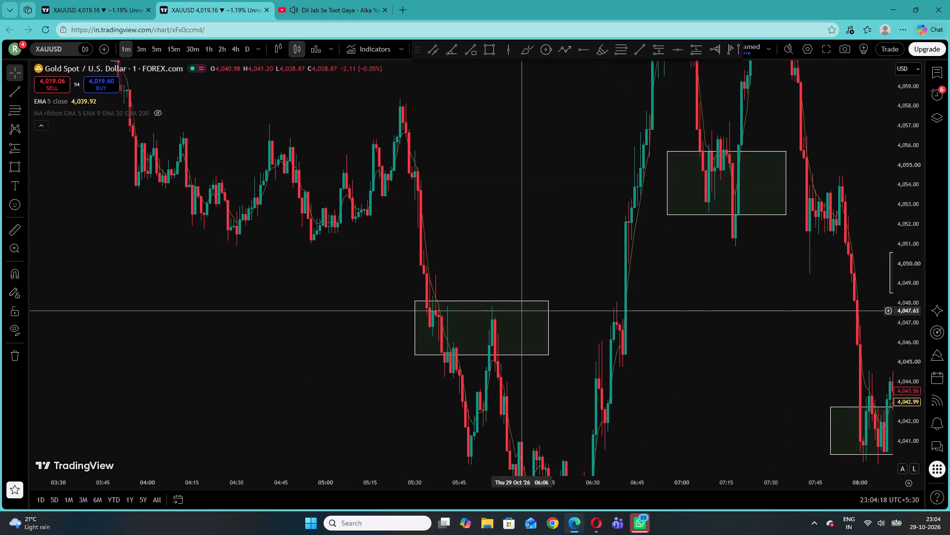
drag(566, 265, 474, 220)
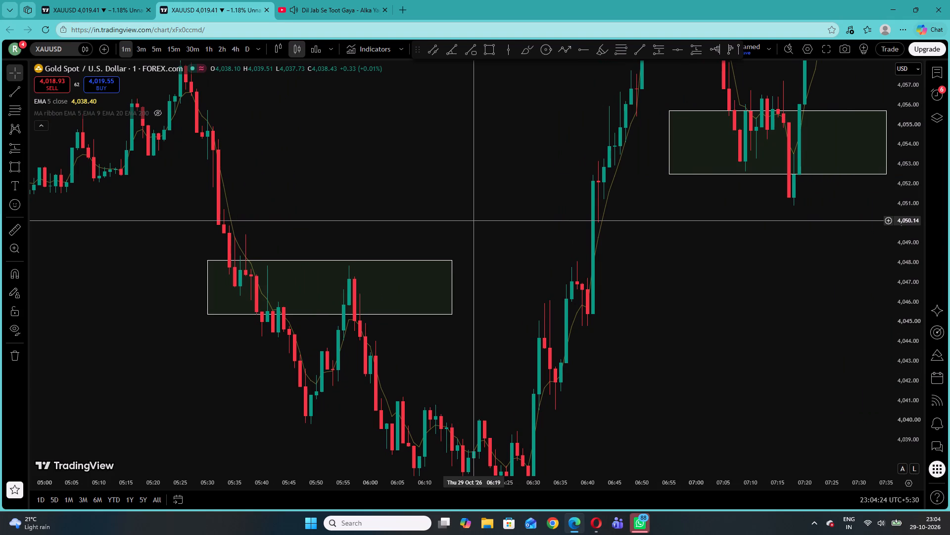
drag(483, 205, 382, 204)
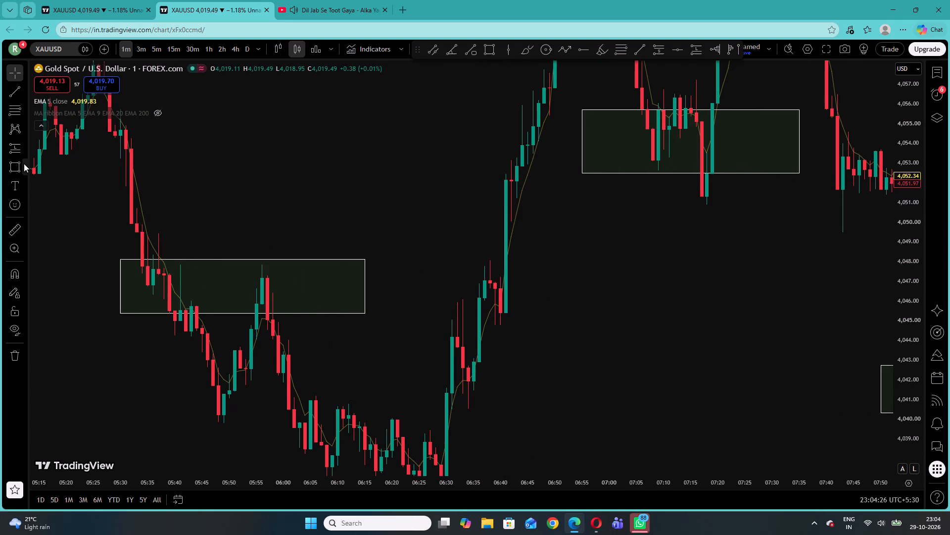
Place a short position in the 05:30 zone, spanning 05:55 to about 06:05, with entry 4,047.20, stop 4,048.20 and target 4,042.07.
click(24, 163)
click(242, 161)
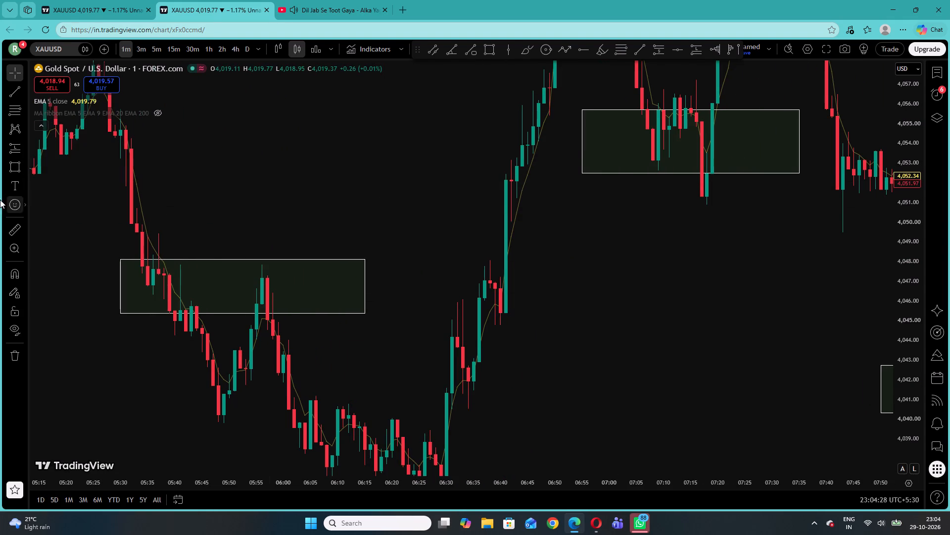
click(27, 149)
click(46, 184)
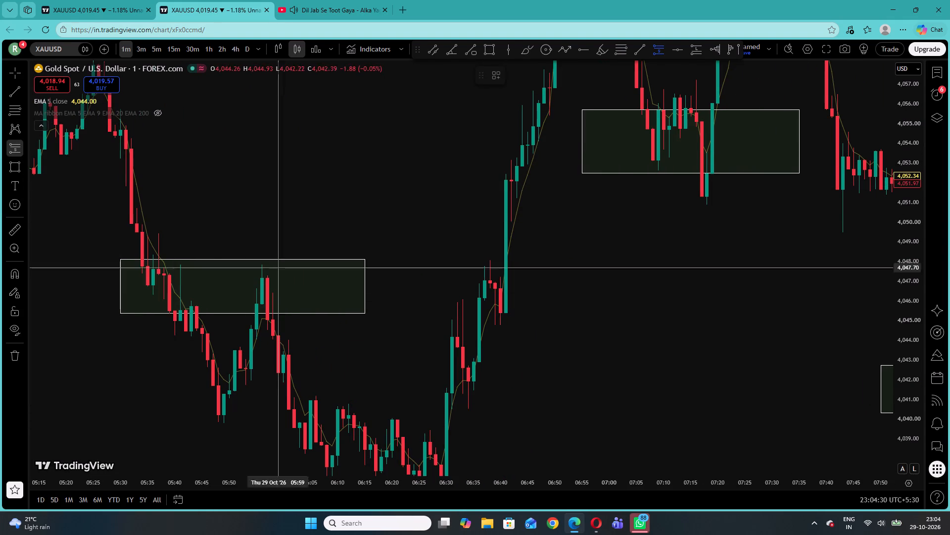
click(255, 277)
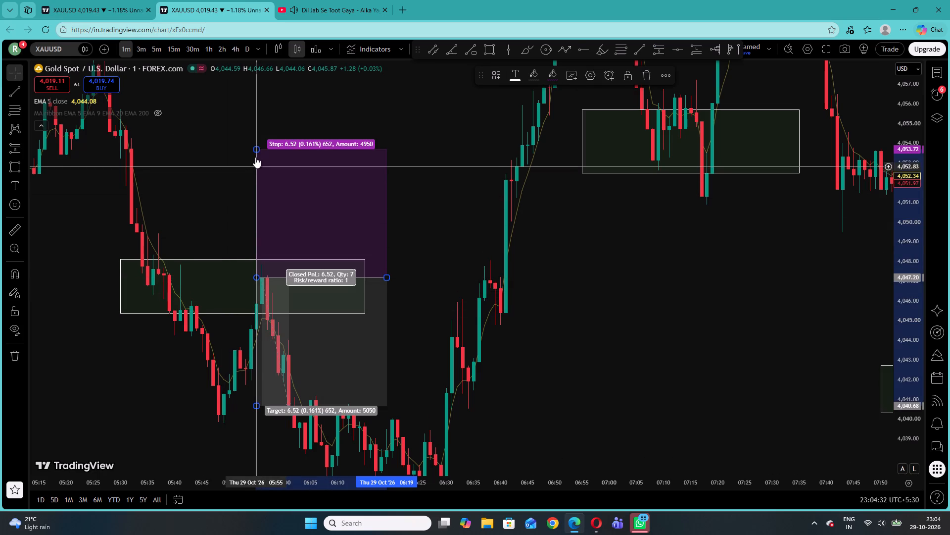
drag(257, 148, 288, 258)
drag(258, 405, 259, 377)
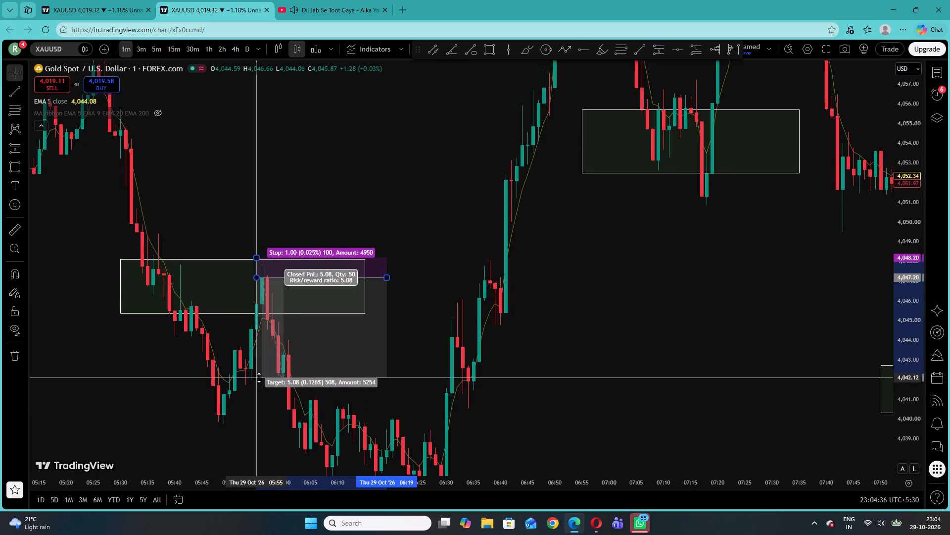
drag(259, 377, 264, 378)
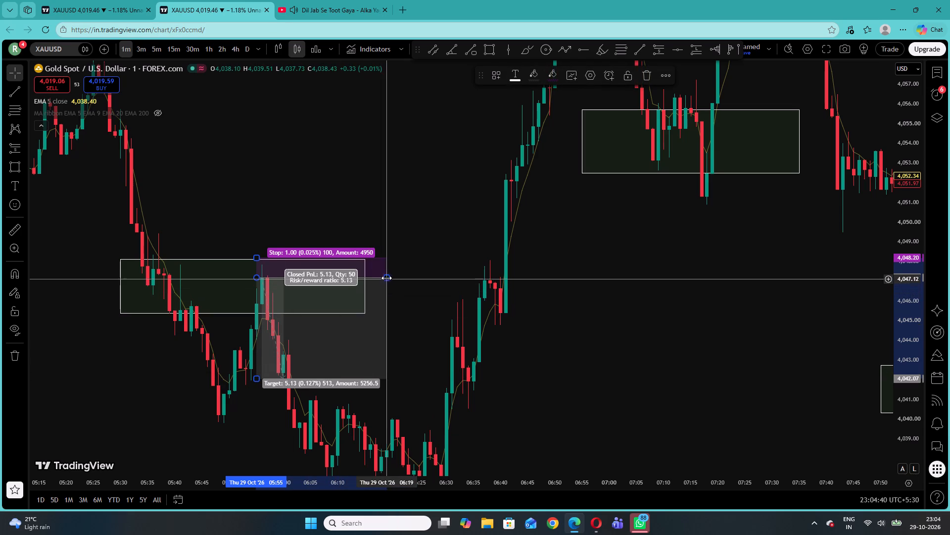
drag(386, 278, 309, 280)
click(339, 284)
click(365, 231)
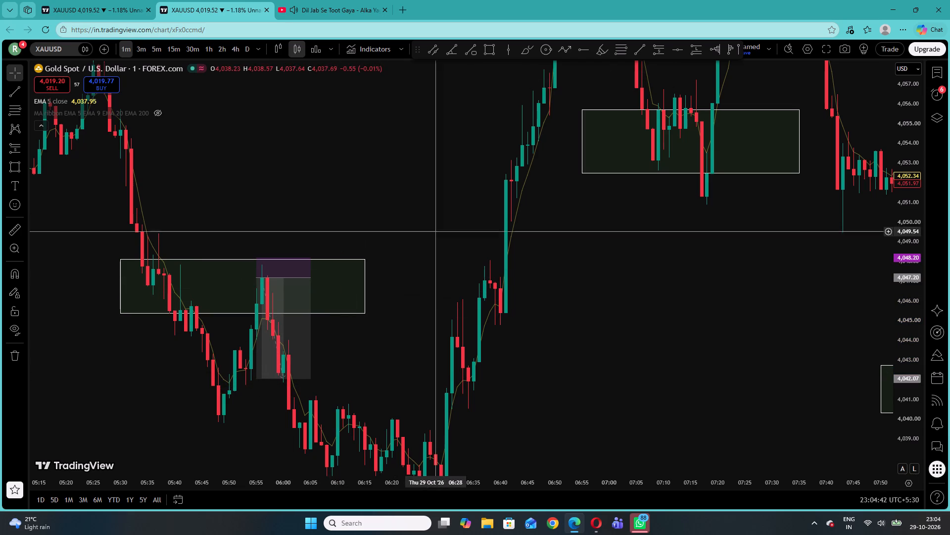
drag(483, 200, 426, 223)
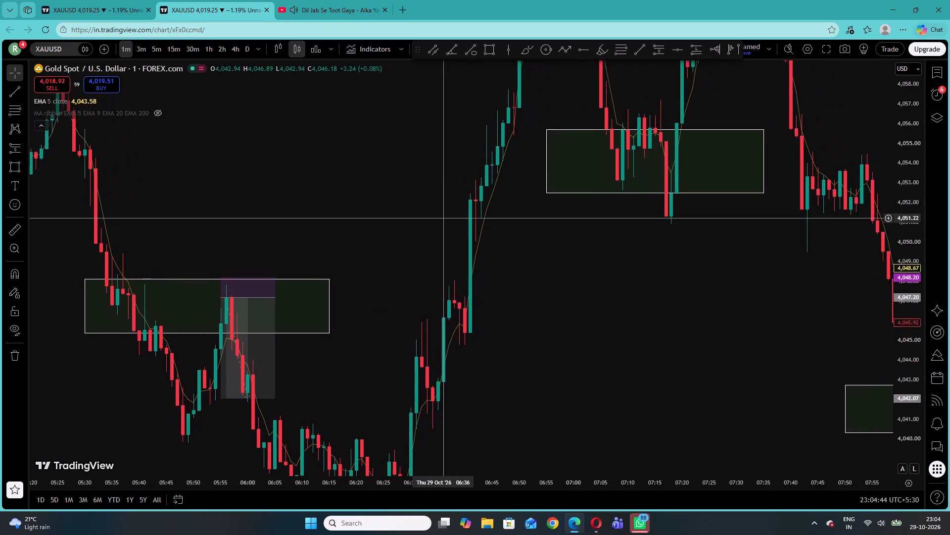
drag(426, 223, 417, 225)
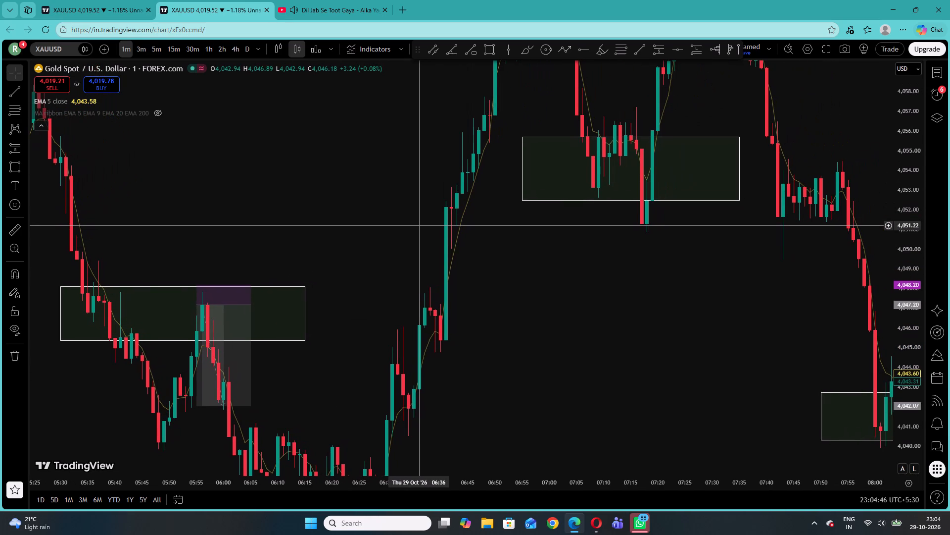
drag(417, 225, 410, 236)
Switch to the YouTube tab and play the recommended video "Dil Mera Tod Tod Diya Usne 4K Video HD".
drag(360, 0, 365, 10)
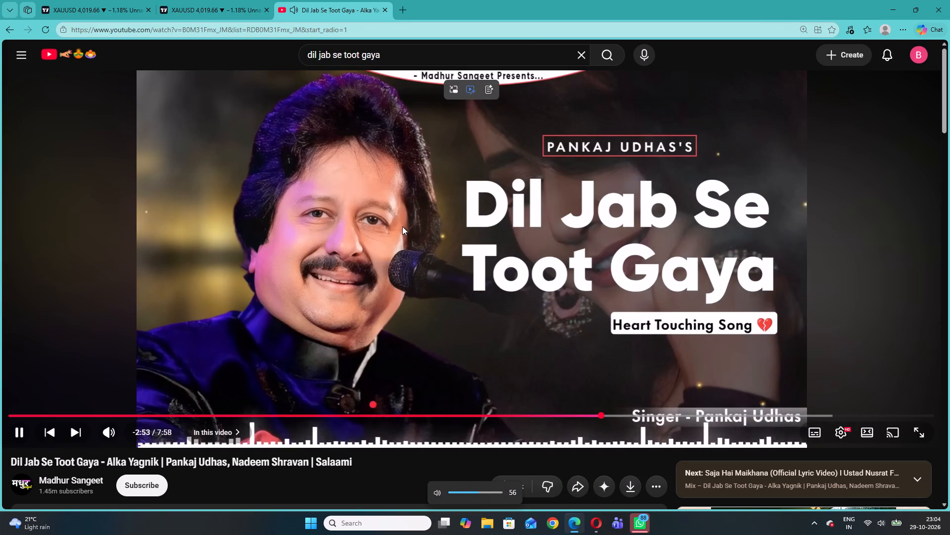
scroll(423, 260, down, 5)
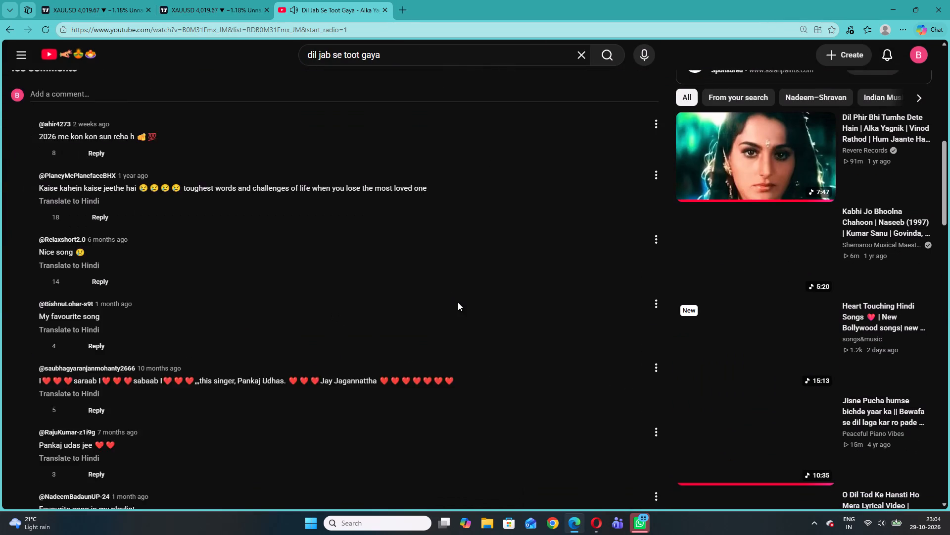
scroll(458, 302, up, 1)
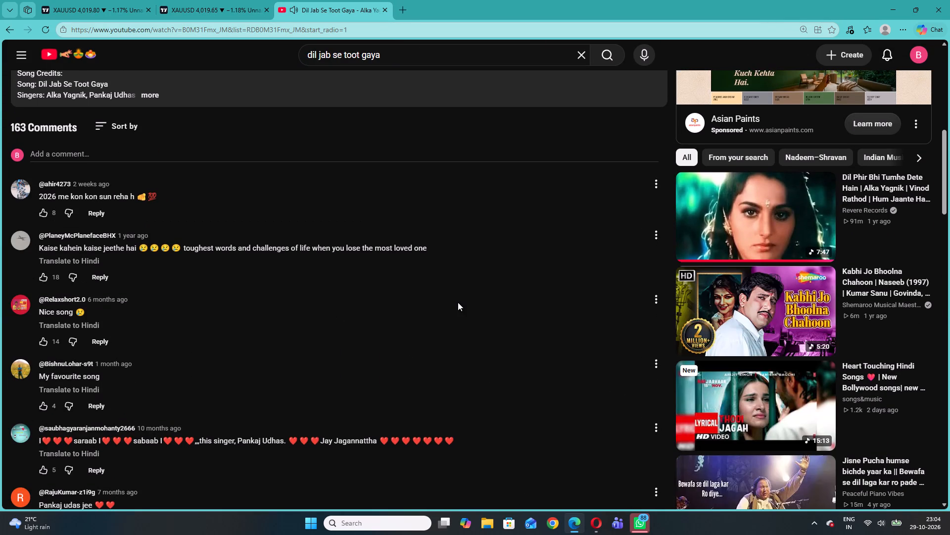
scroll(458, 302, down, 4)
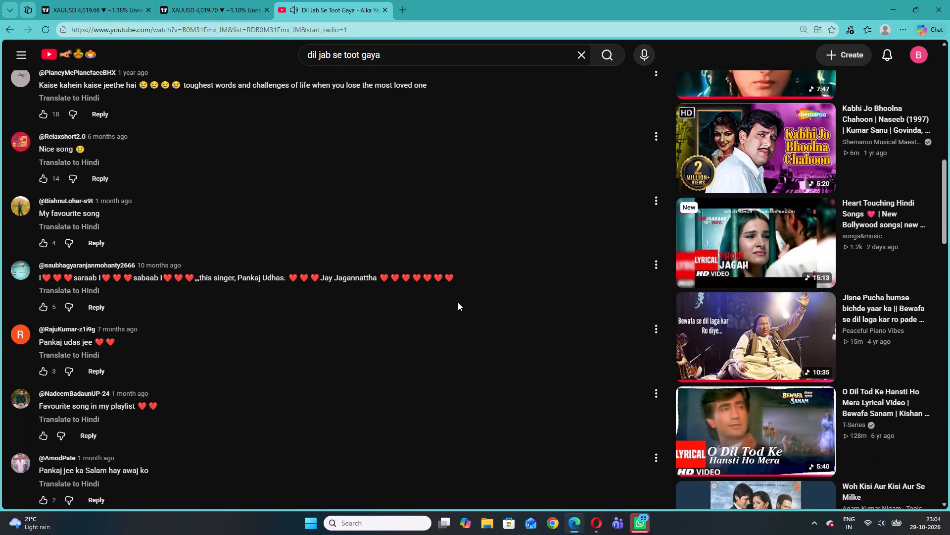
scroll(458, 302, down, 2)
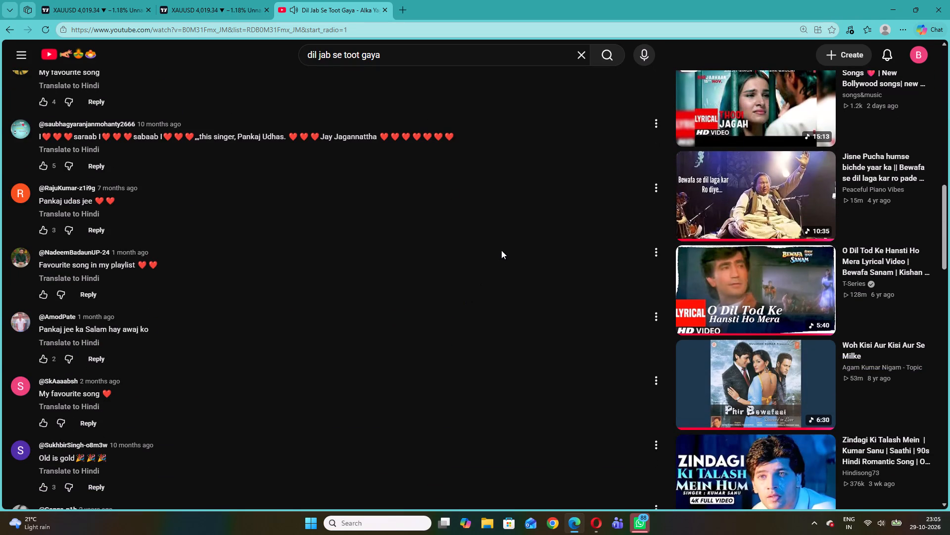
scroll(504, 247, down, 9)
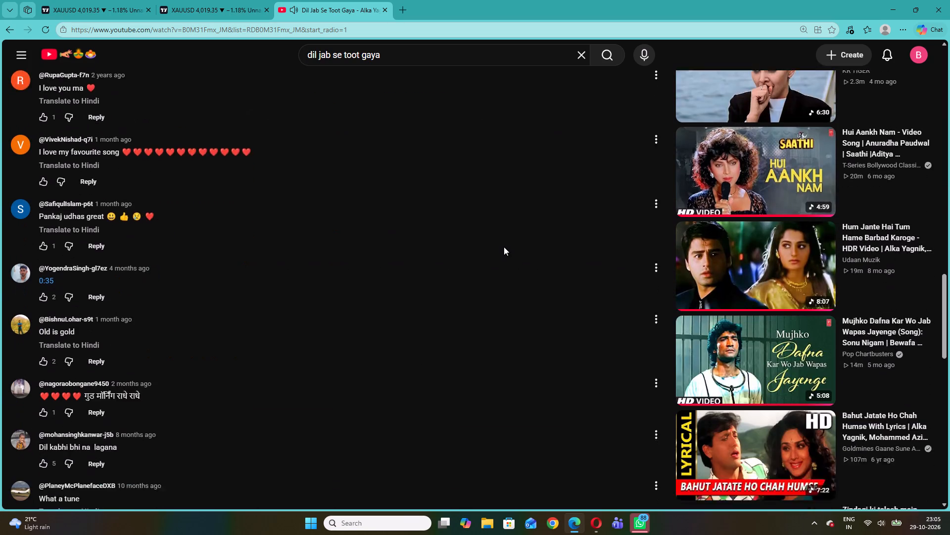
scroll(504, 247, up, 1)
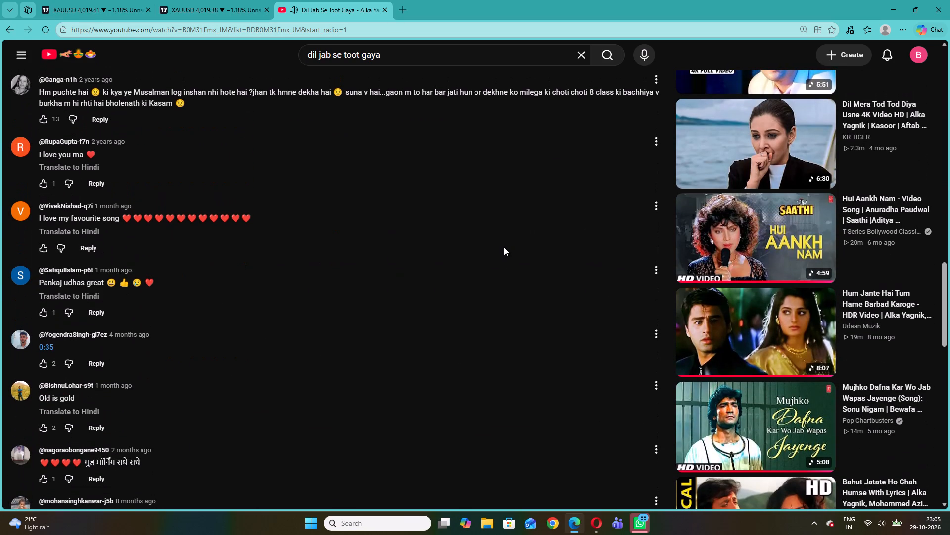
click(723, 124)
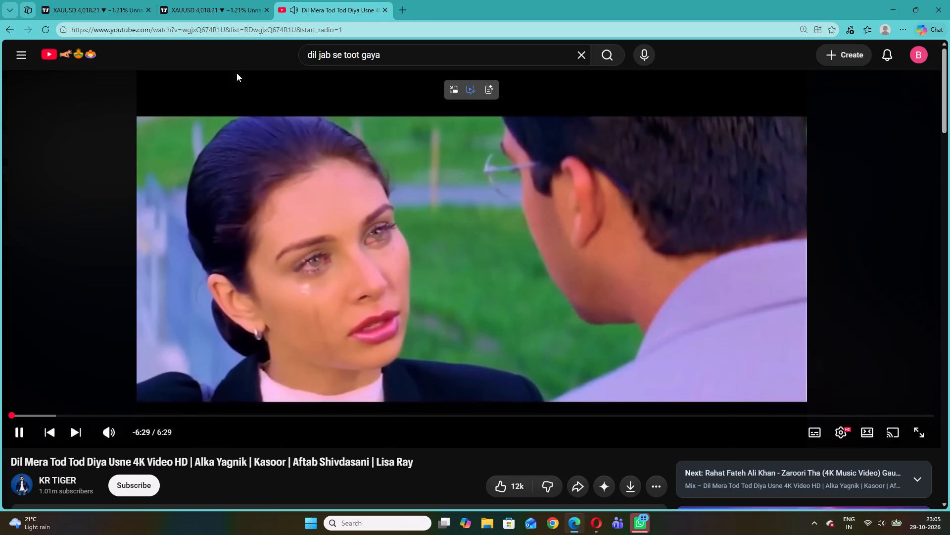
Skip the music video forward 5 seconds and return to the XAUUSD chart.
key(Right)
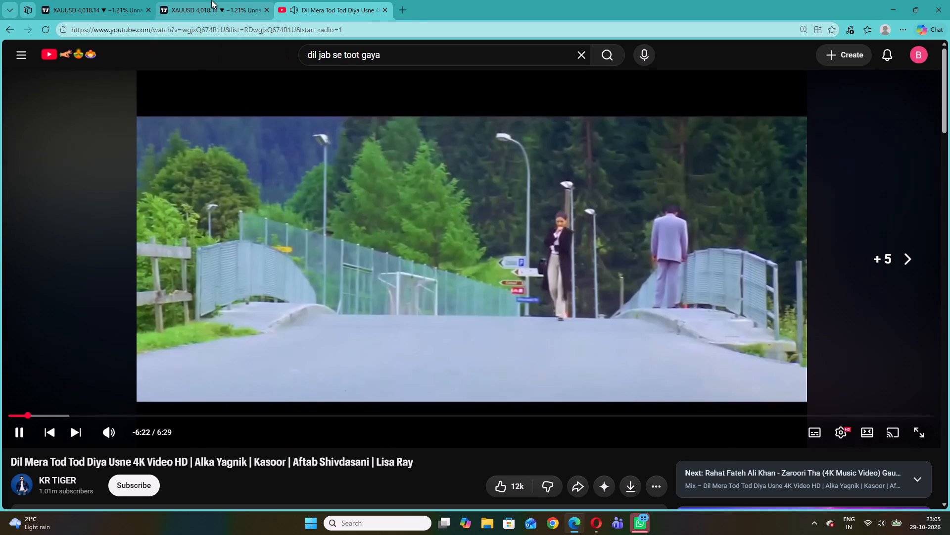
click(211, 0)
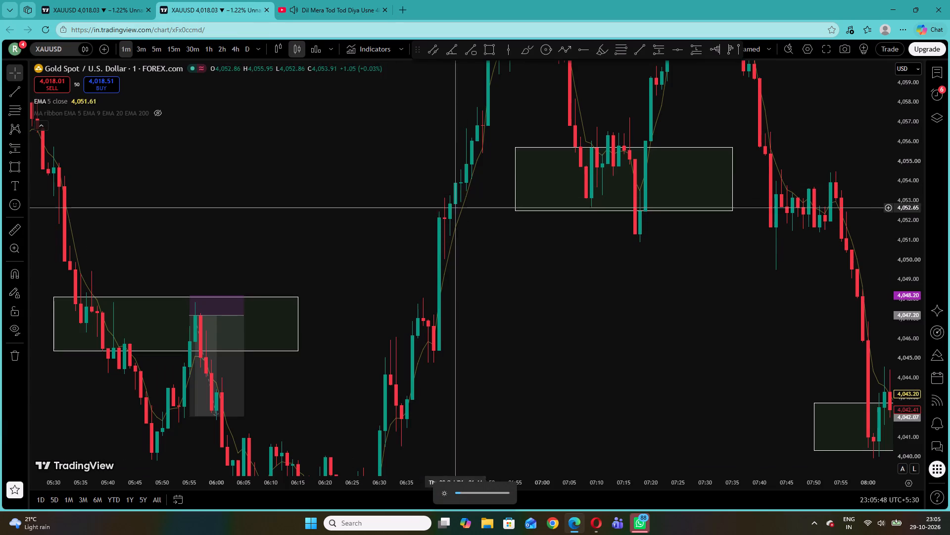
Examine recent price action around the marked zones, comparing the 1-minute, 15-minute and 5-minute timeframes.
right_click(338, 116)
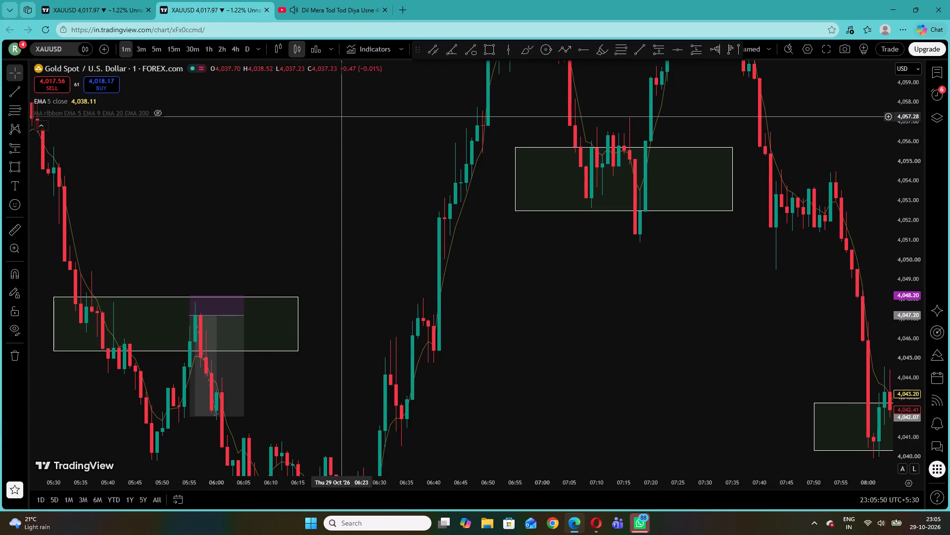
click(358, 123)
drag(918, 267, 918, 275)
drag(827, 181, 633, 138)
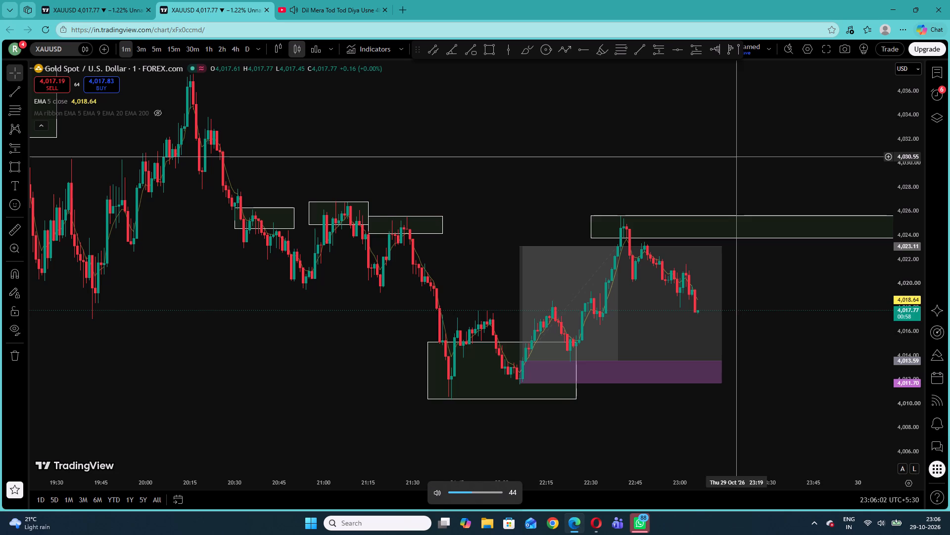
click(167, 48)
right_click(513, 133)
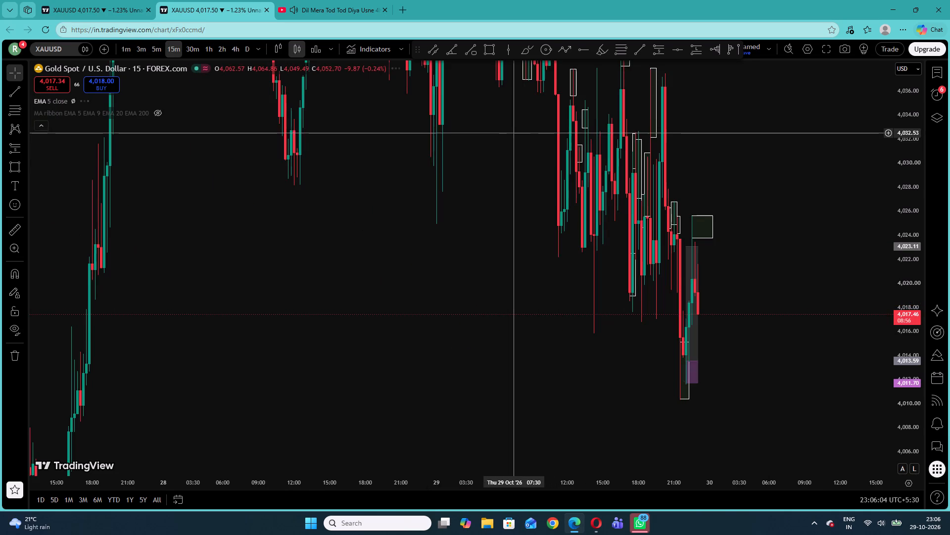
click(529, 143)
drag(903, 216, 901, 238)
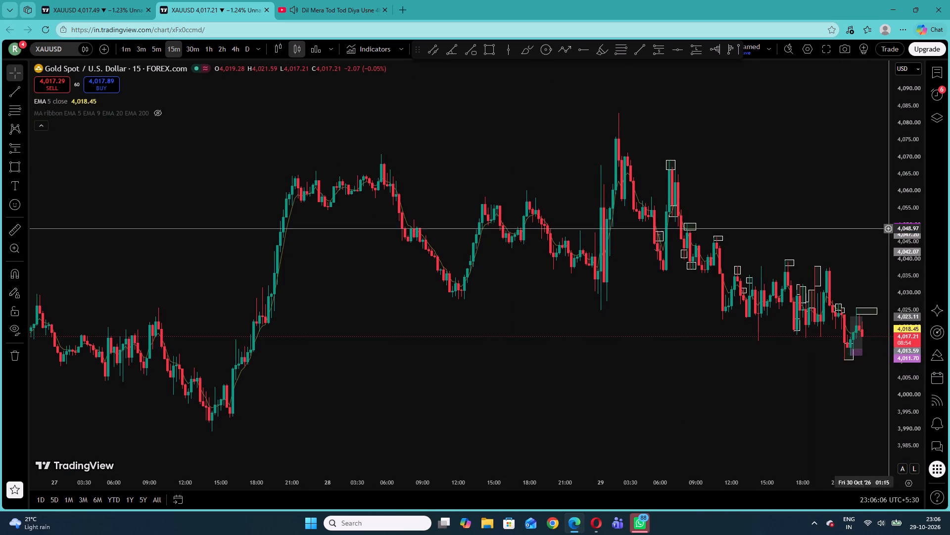
drag(820, 160, 709, 151)
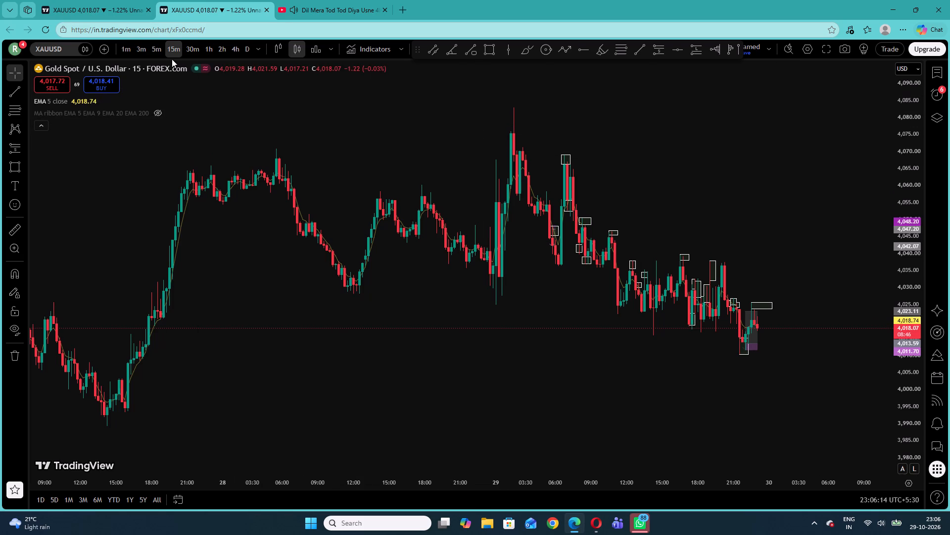
click(151, 52)
right_click(551, 160)
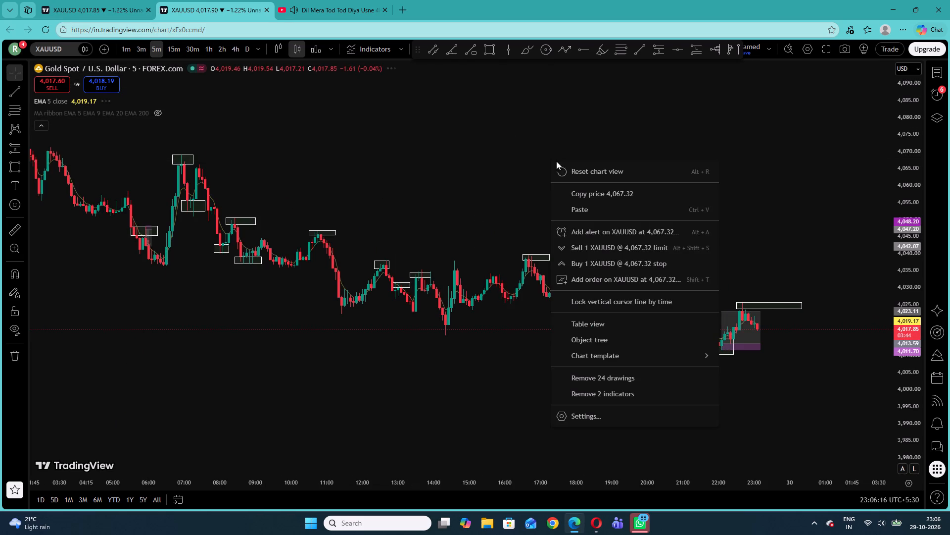
click(560, 164)
drag(897, 230, 901, 250)
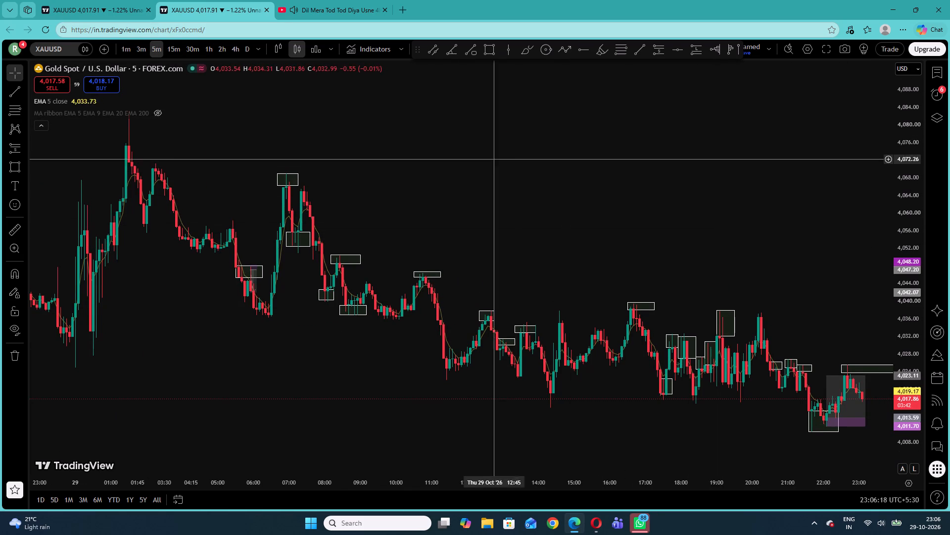
drag(411, 153, 431, 151)
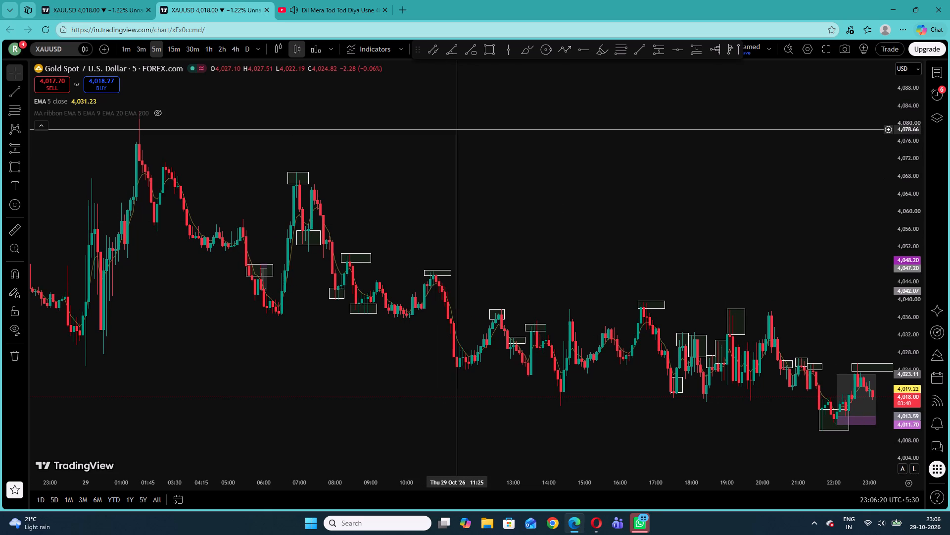
Return to the 1-minute timeframe and examine how price behaved at the marked zones back to the 05:30 zone.
click(133, 48)
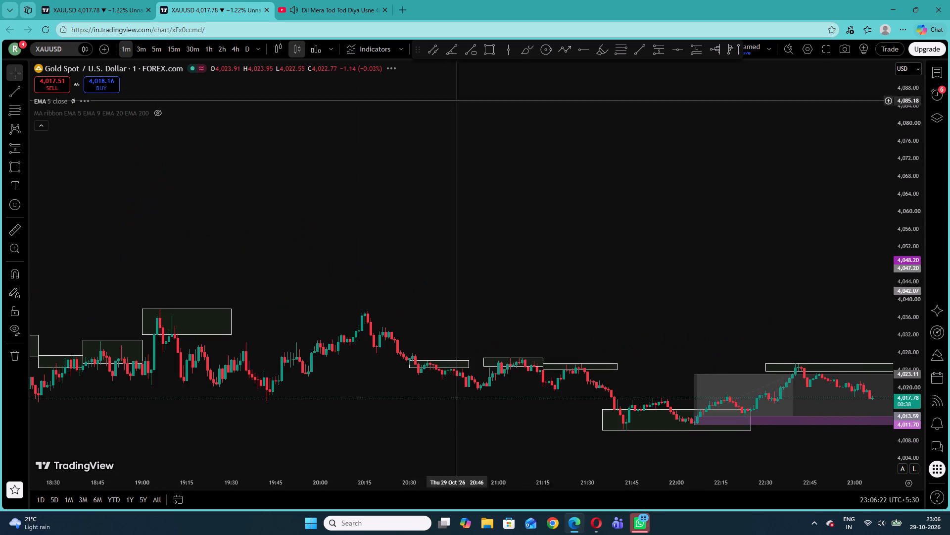
right_click(522, 113)
click(548, 121)
drag(906, 183, 909, 213)
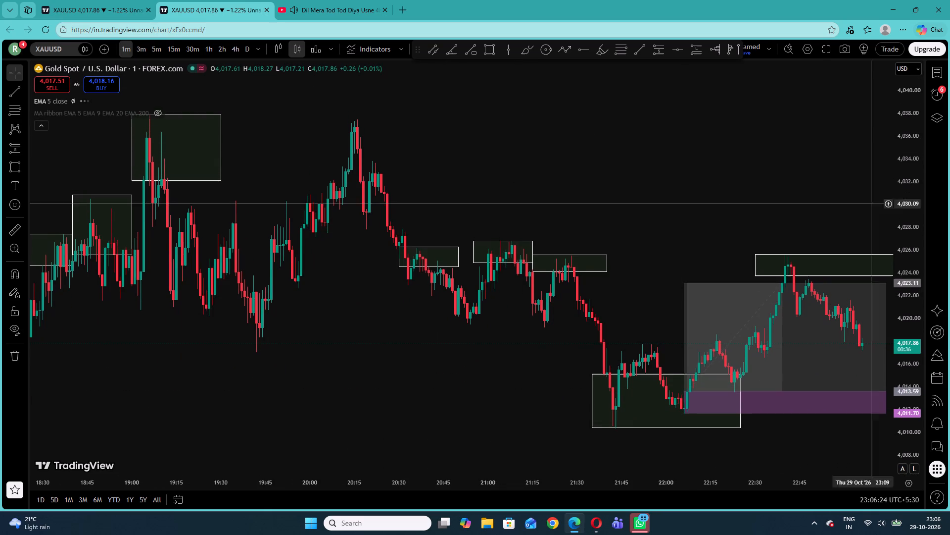
drag(324, 142, 660, 161)
drag(279, 119, 642, 168)
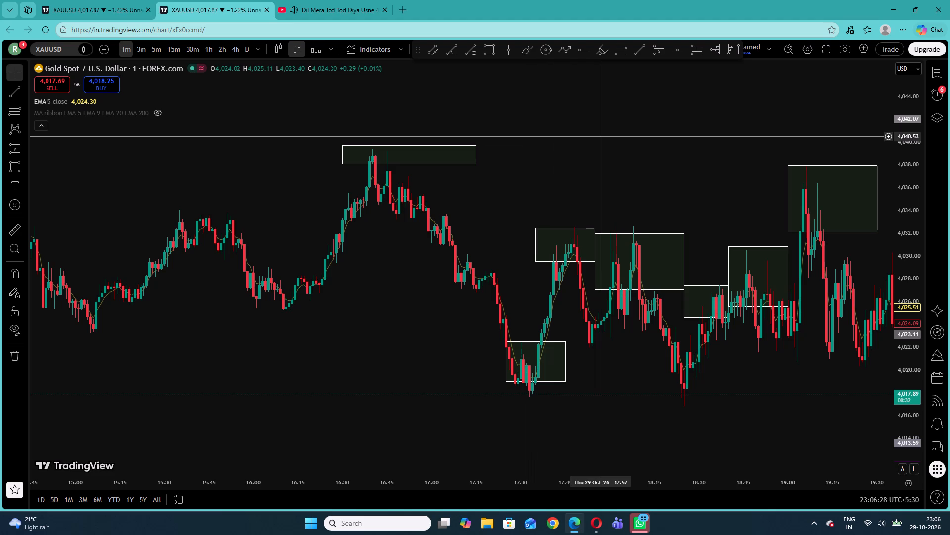
drag(378, 297, 771, 284)
drag(343, 136, 348, 142)
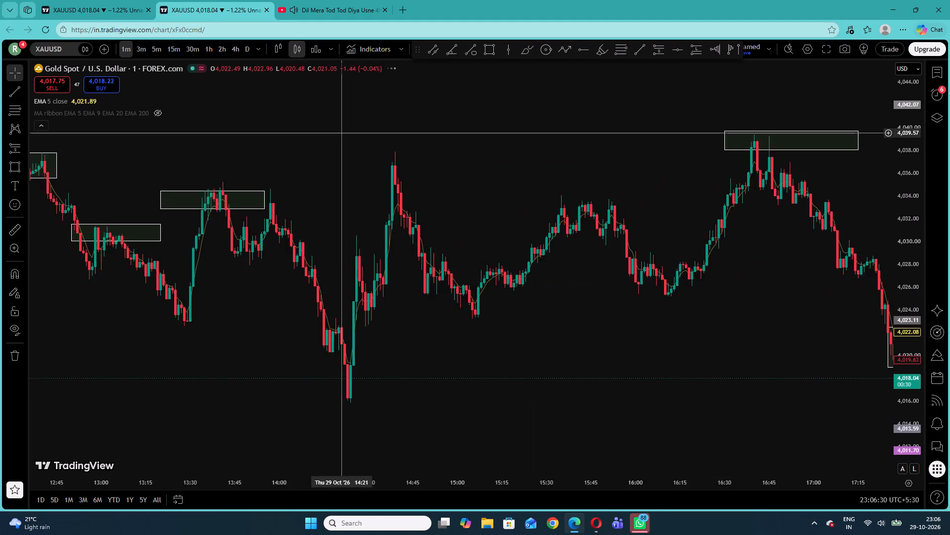
drag(348, 142, 772, 193)
drag(421, 124, 718, 164)
drag(378, 214, 632, 237)
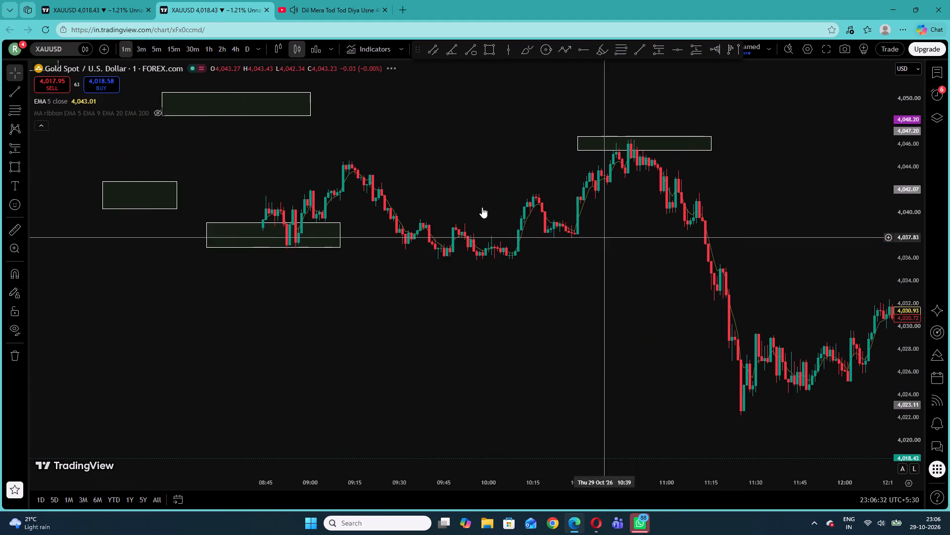
drag(448, 139, 684, 221)
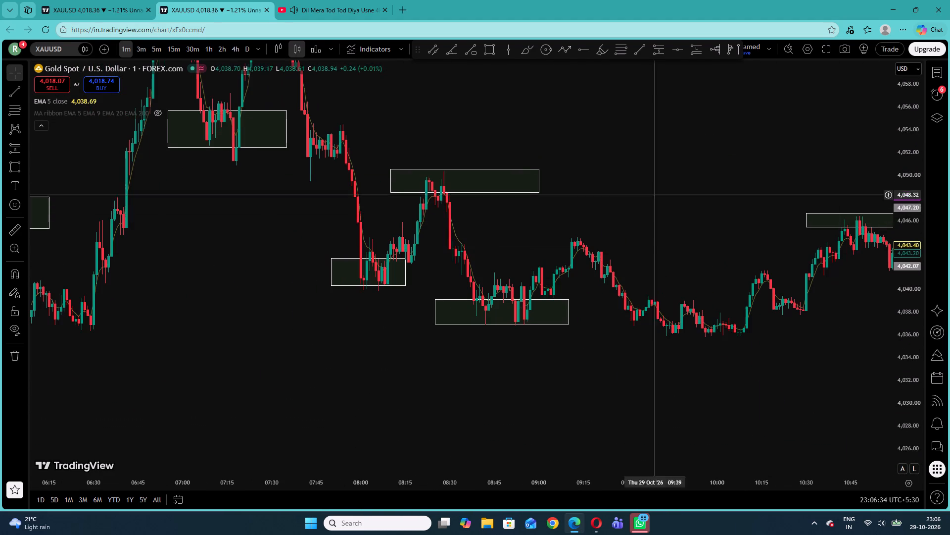
drag(460, 122, 728, 169)
drag(500, 250, 566, 262)
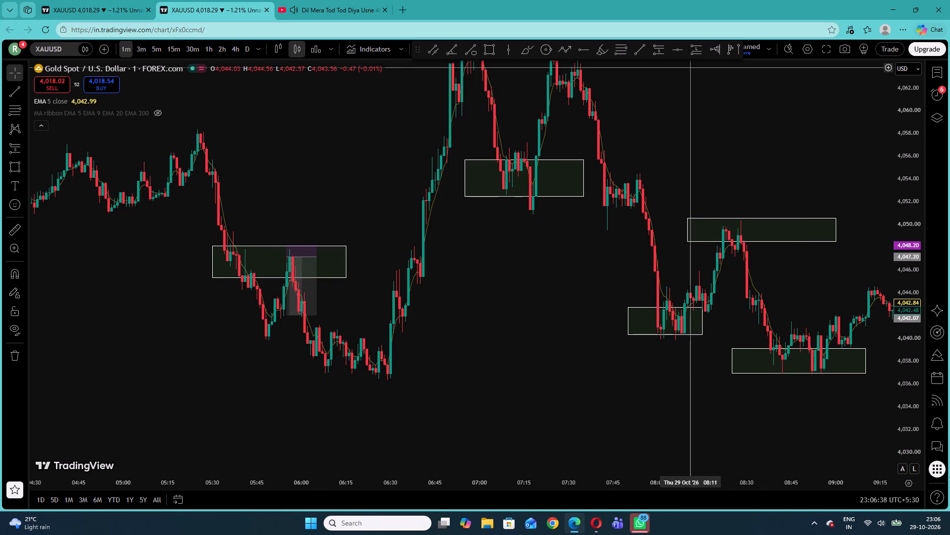
drag(713, 101, 734, 167)
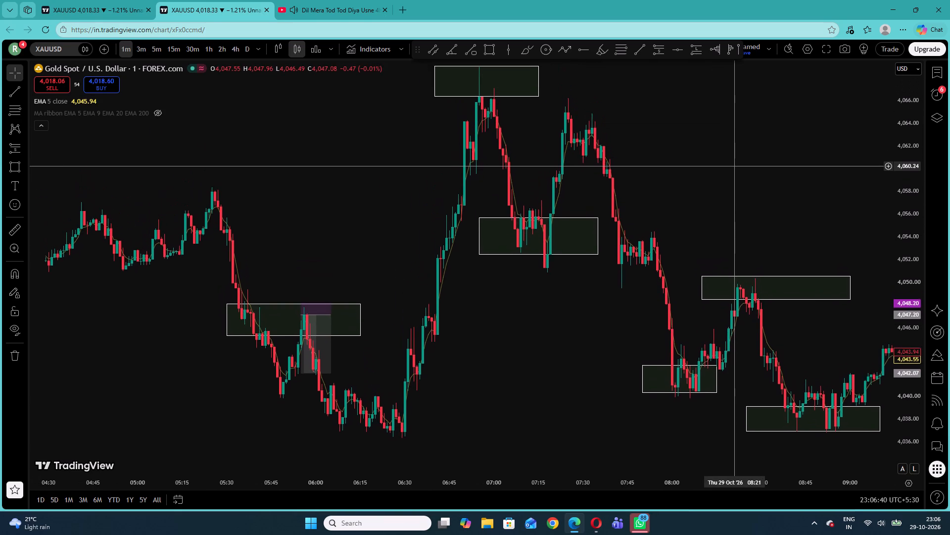
drag(734, 167, 734, 169)
drag(441, 178, 634, 128)
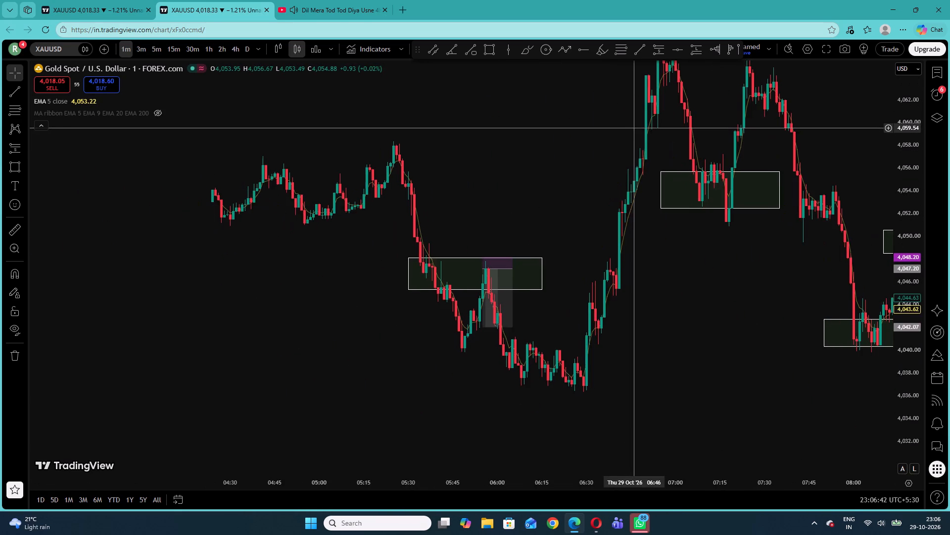
drag(634, 128, 435, 99)
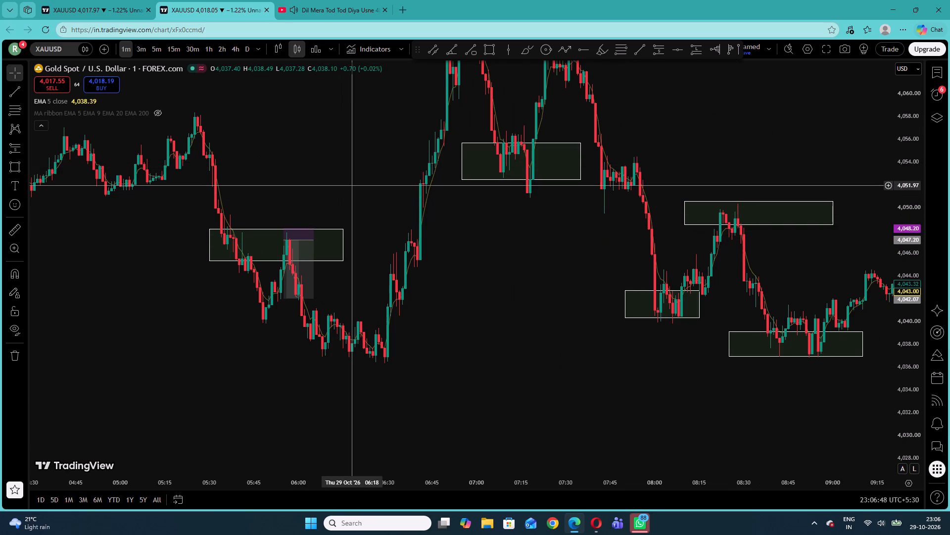
click(377, 184)
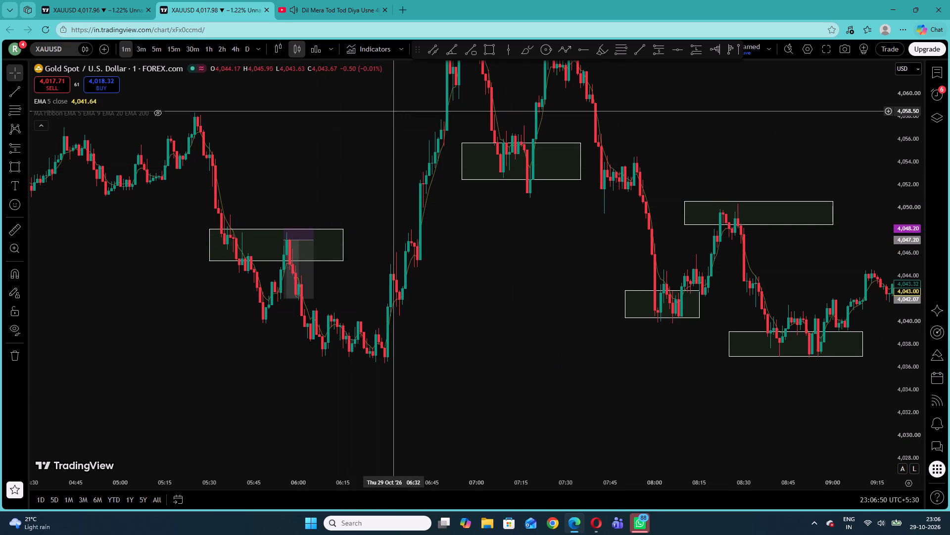
drag(394, 111, 359, 182)
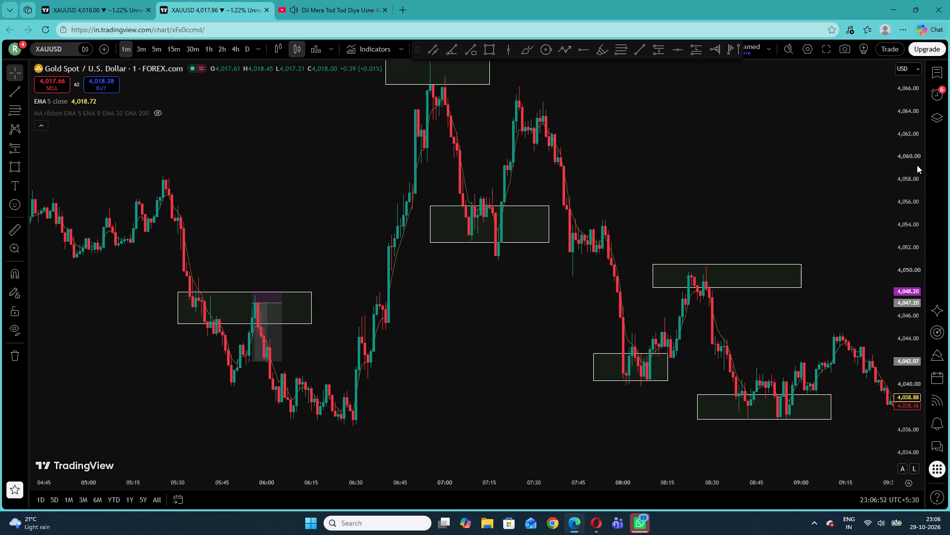
drag(914, 161, 906, 181)
drag(301, 161, 288, 226)
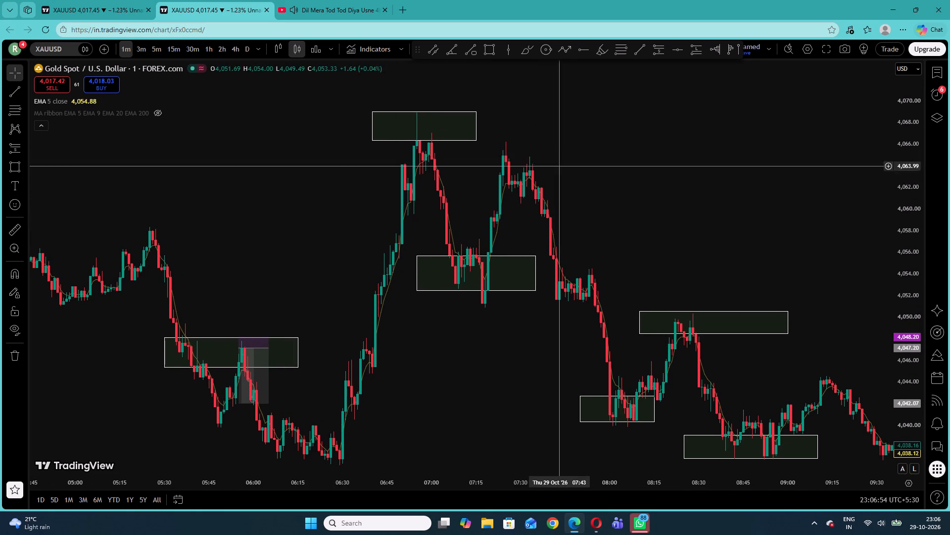
drag(562, 190, 559, 169)
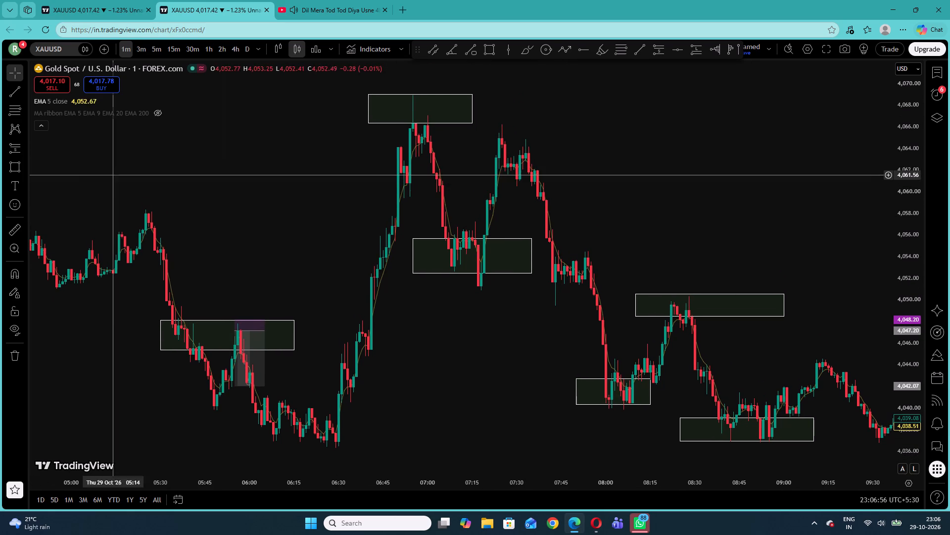
Place a long position at the 06:55 zone, spanning 07:16 to 07:31, with entry 4,052.54, stop 4,050.89 and target 4,061.84.
click(25, 149)
click(63, 163)
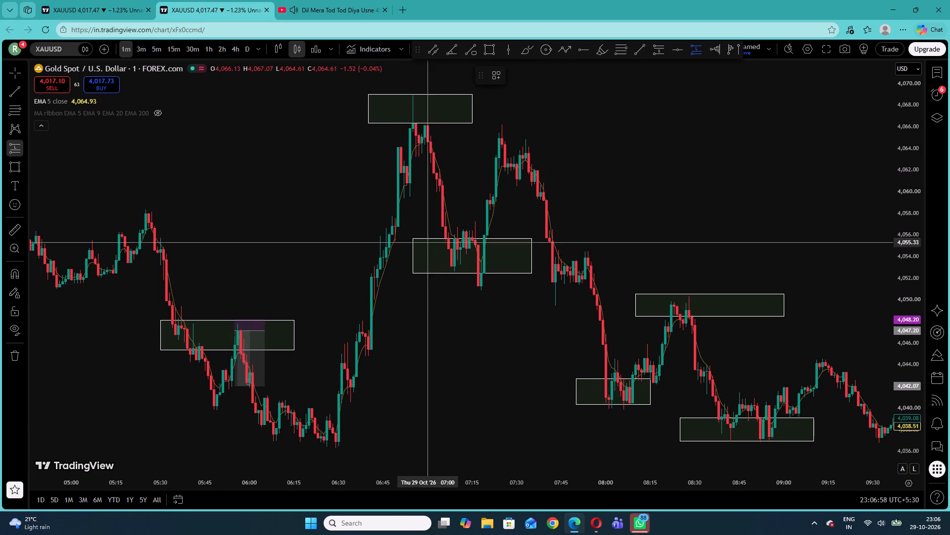
click(477, 236)
click(476, 308)
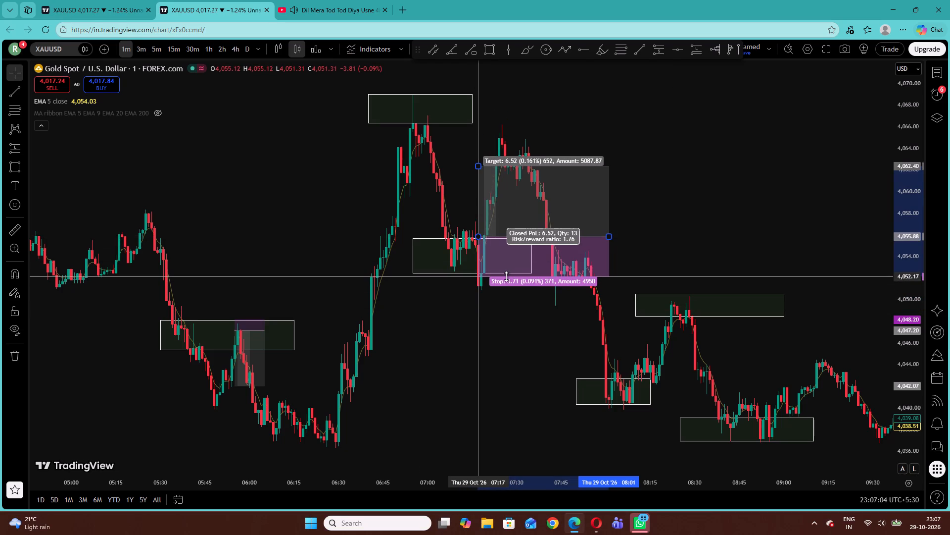
drag(456, 198, 458, 221)
drag(523, 278, 523, 292)
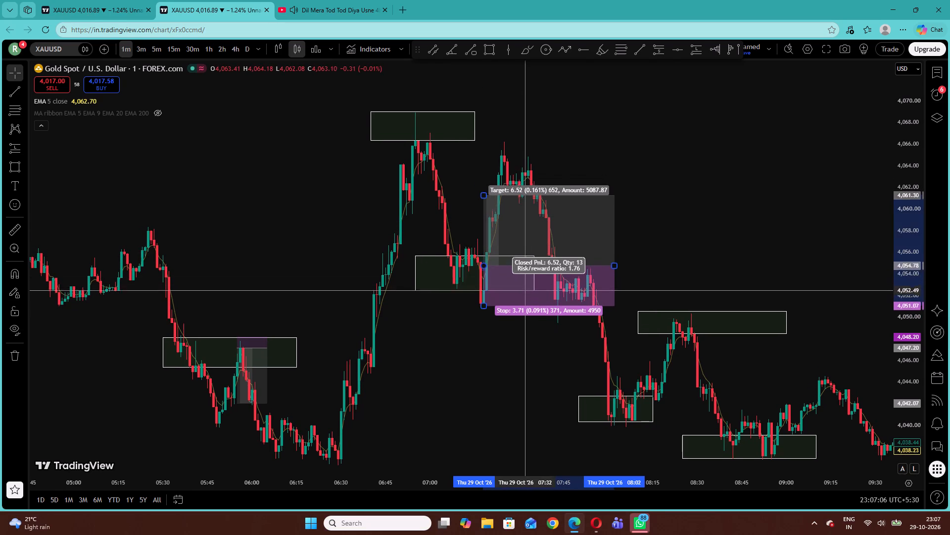
drag(523, 292, 519, 291)
click(478, 307)
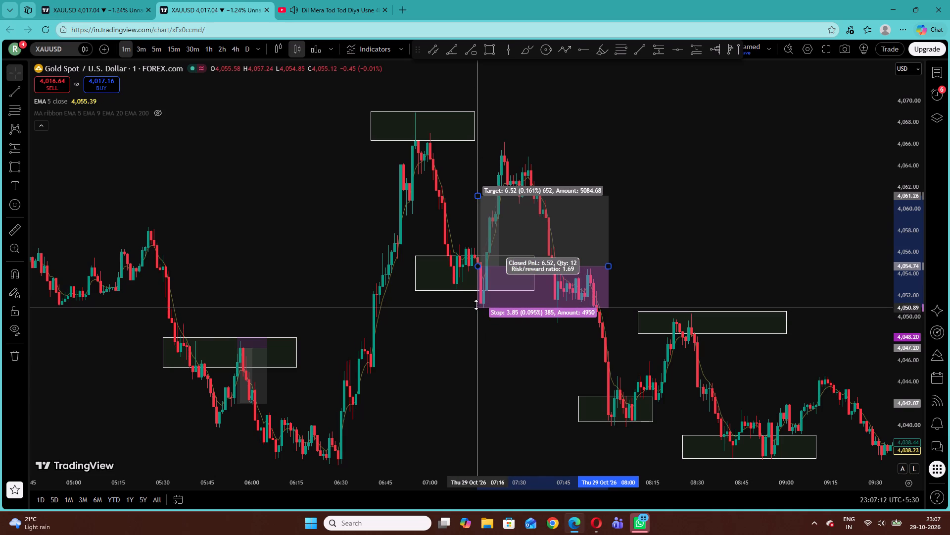
drag(477, 265, 479, 283)
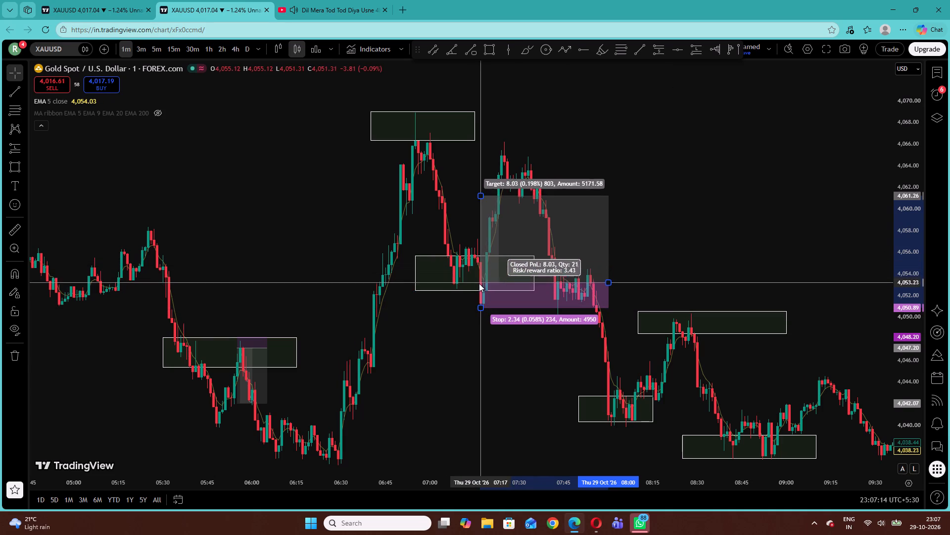
drag(479, 283, 478, 290)
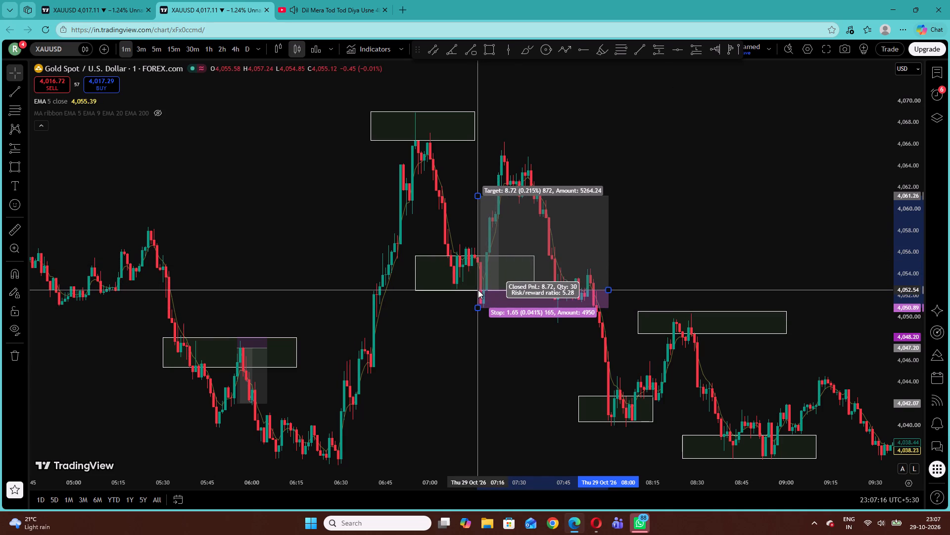
drag(478, 290, 477, 290)
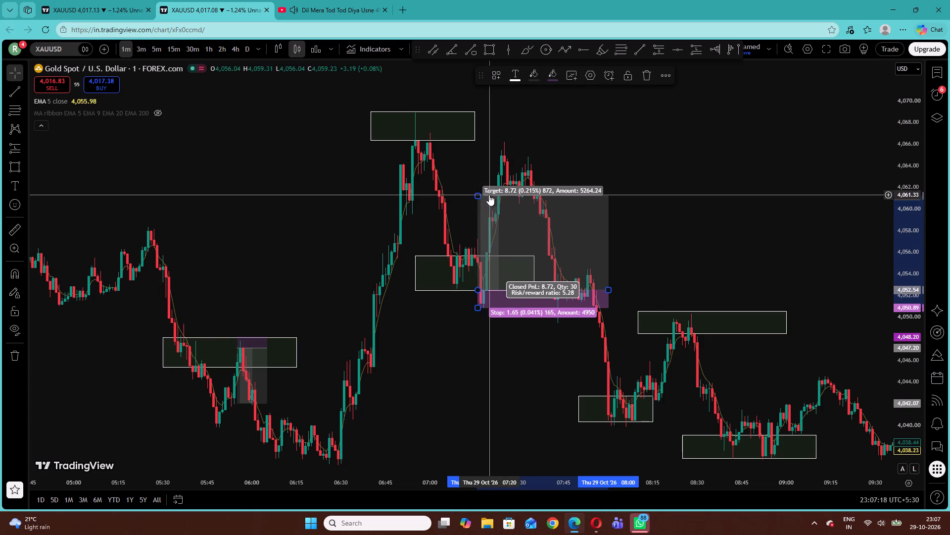
drag(476, 198, 477, 189)
drag(607, 289, 522, 293)
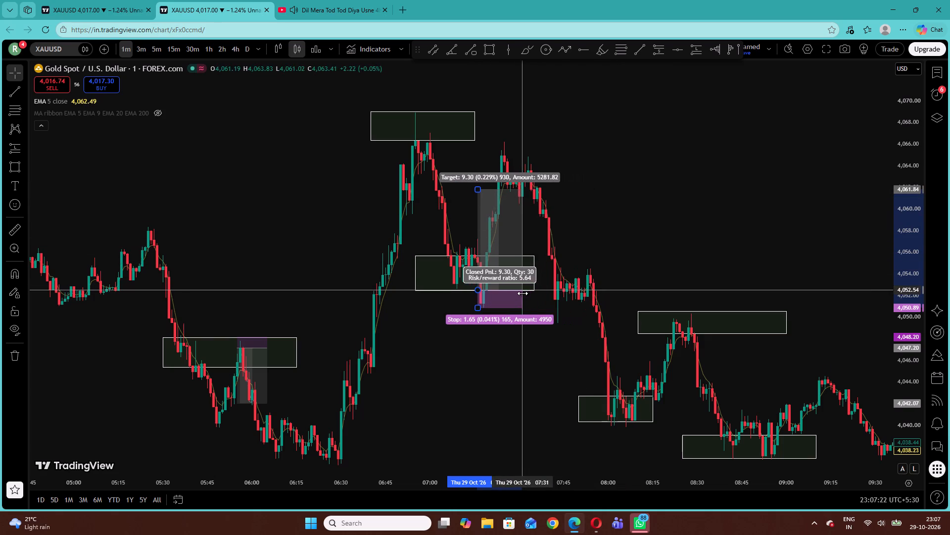
click(650, 238)
Place a long position at the 07:50 zone, spanning 08:04 to about 08:20, with entry 4,040.59, stop 4,039.63 and target 4,046.04.
drag(680, 230, 568, 150)
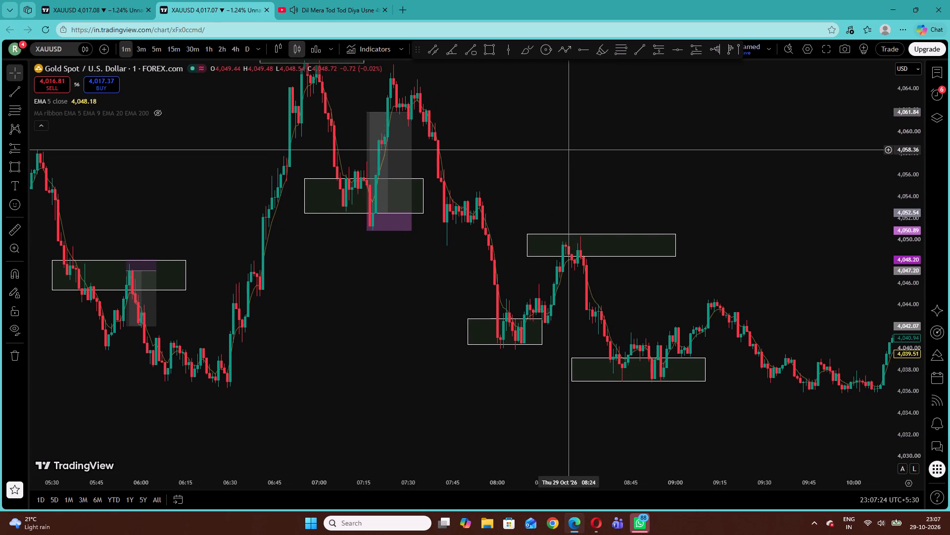
drag(689, 174, 560, 164)
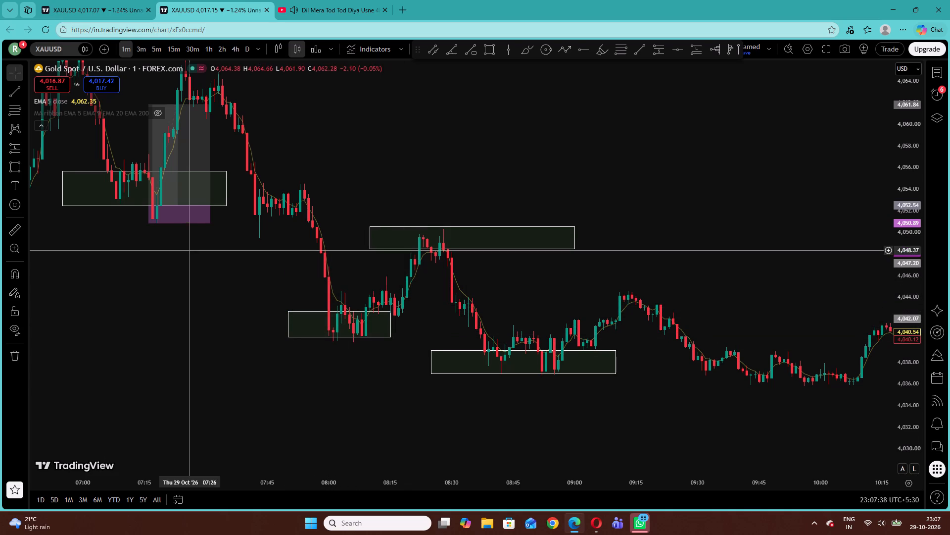
click(26, 151)
click(60, 165)
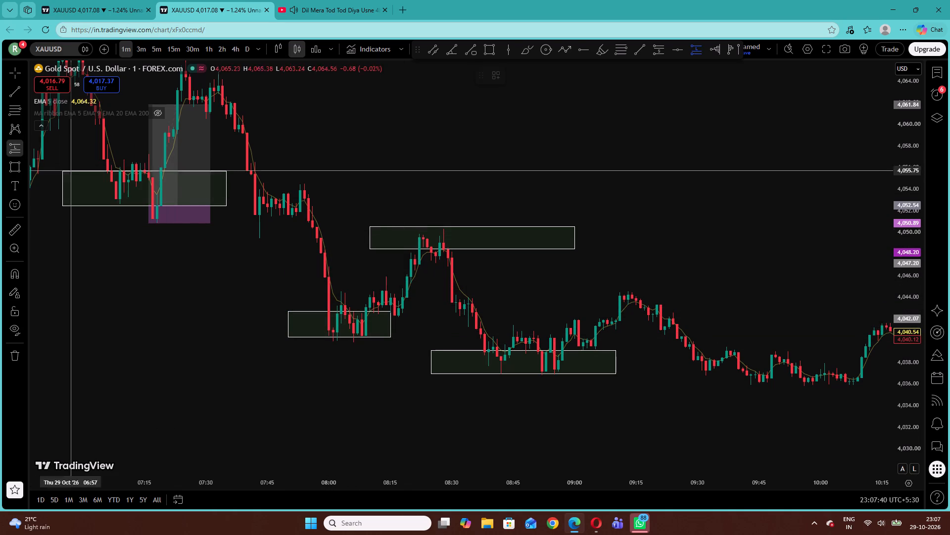
click(346, 334)
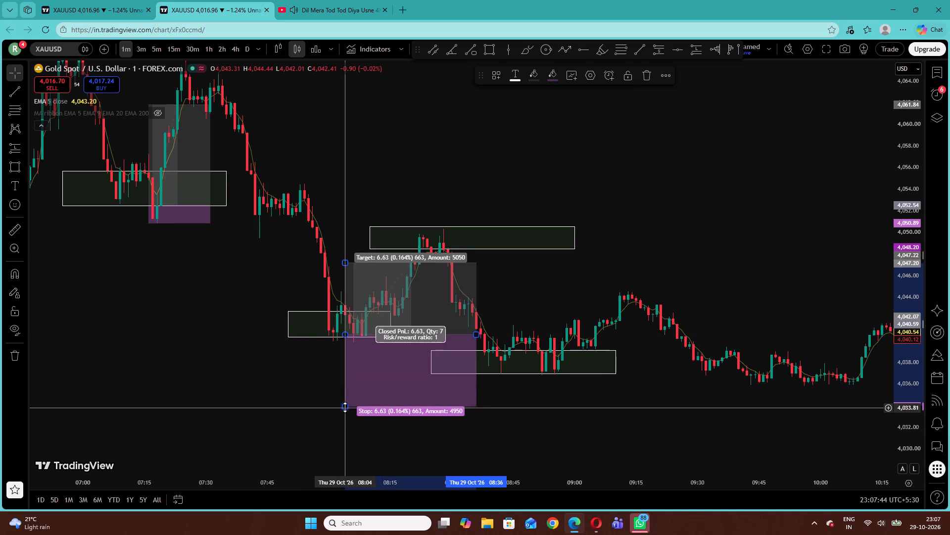
click(345, 407)
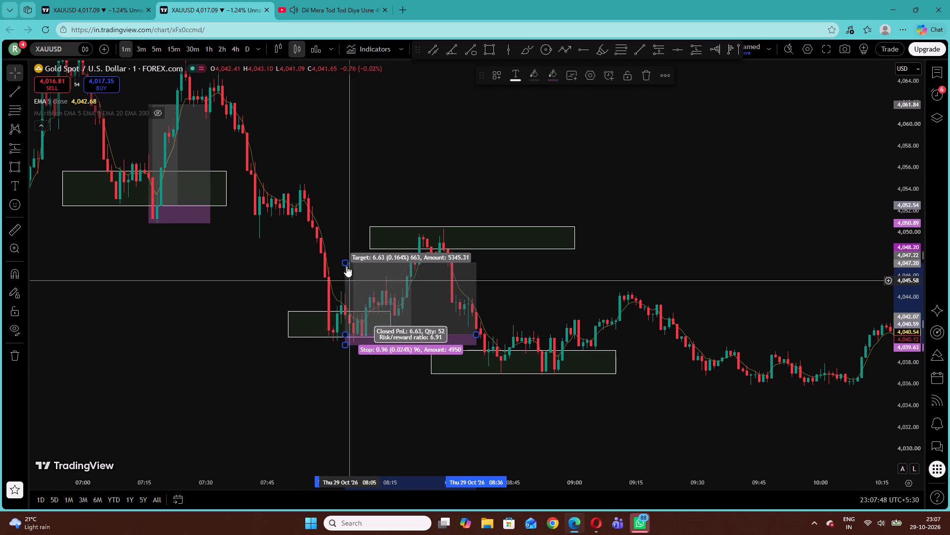
drag(346, 266, 347, 275)
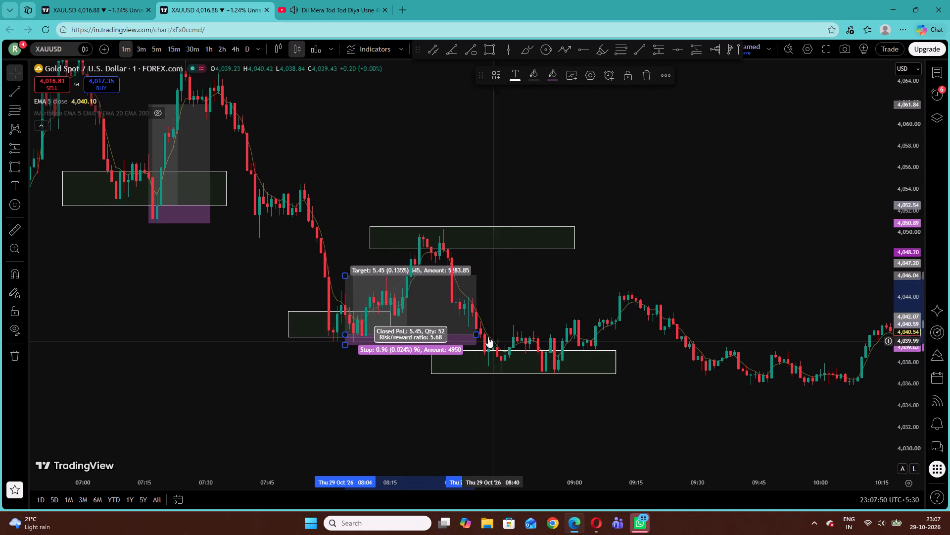
drag(478, 333, 409, 323)
click(468, 311)
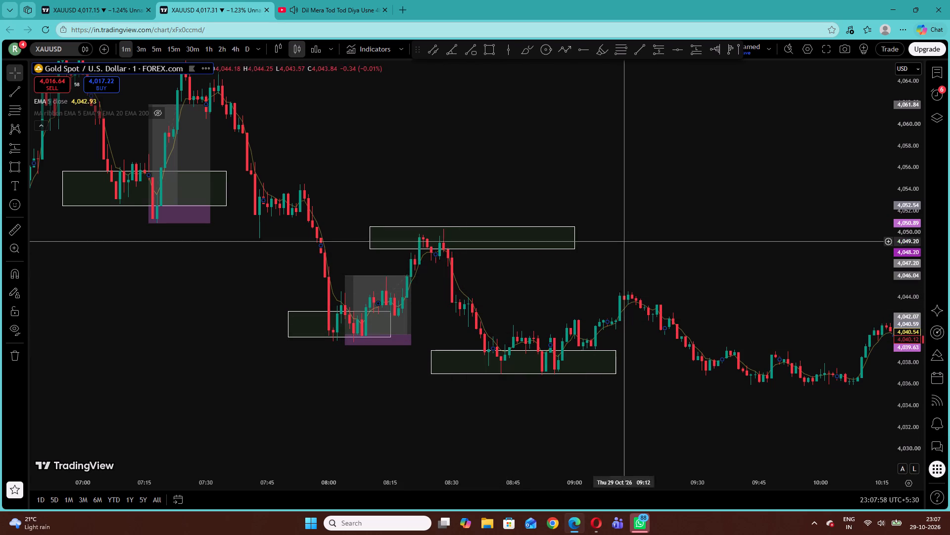
click(359, 142)
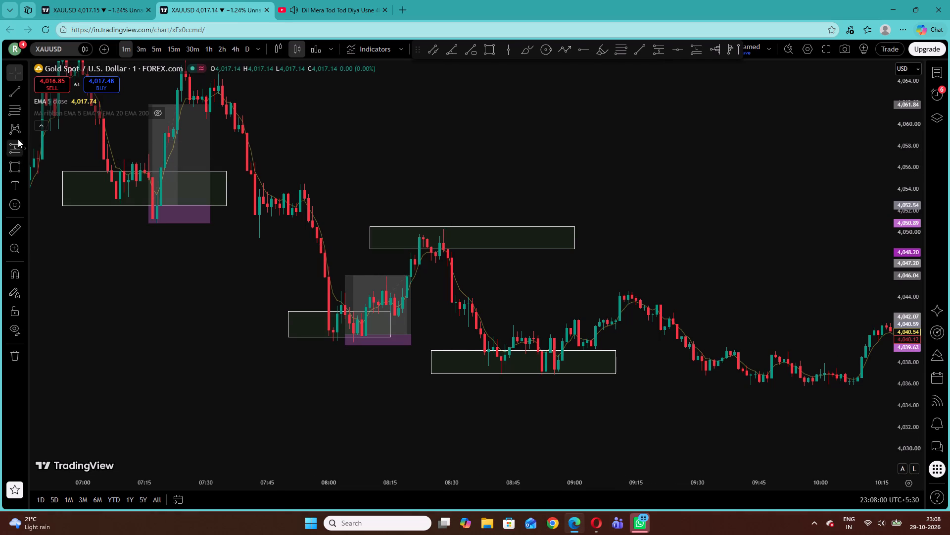
Place a short position at the 08:10 zone, spanning 08:26 to about 08:33, with entry 4,048.56, stop 4,050.53 and target 4,038.62.
click(28, 150)
click(23, 143)
click(56, 180)
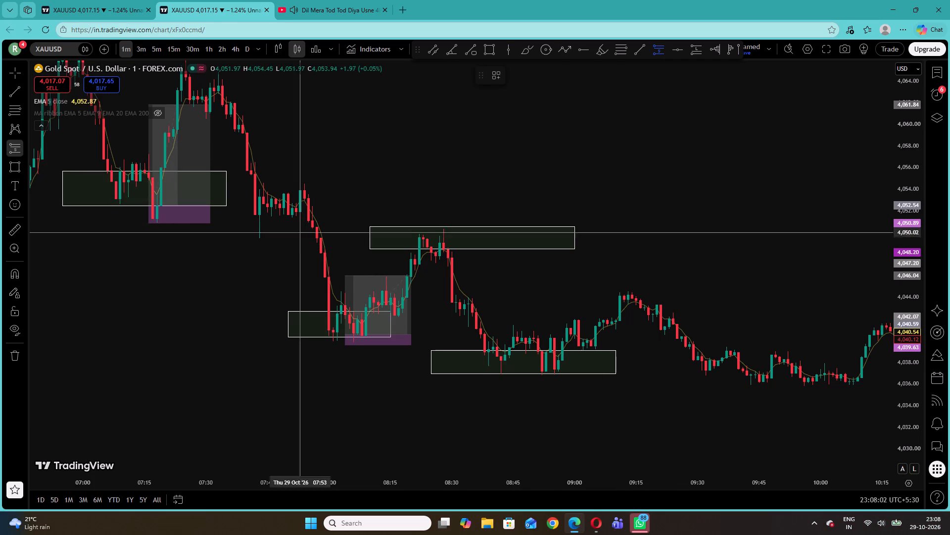
click(437, 248)
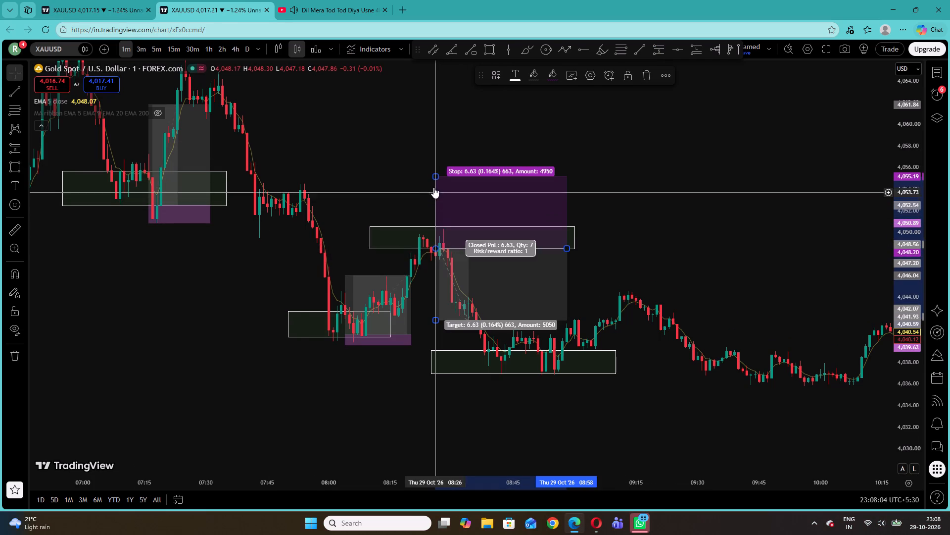
drag(433, 177, 464, 228)
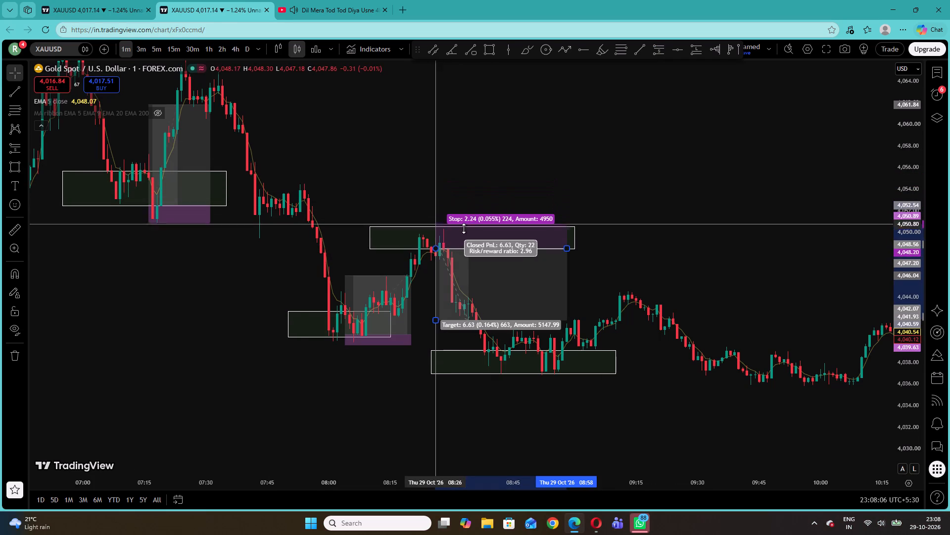
drag(464, 228, 465, 227)
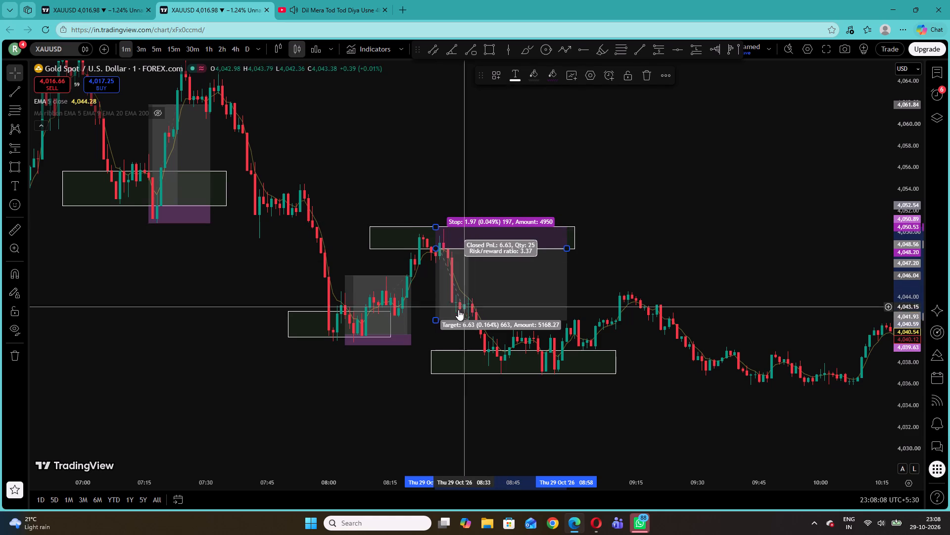
drag(432, 321, 435, 336)
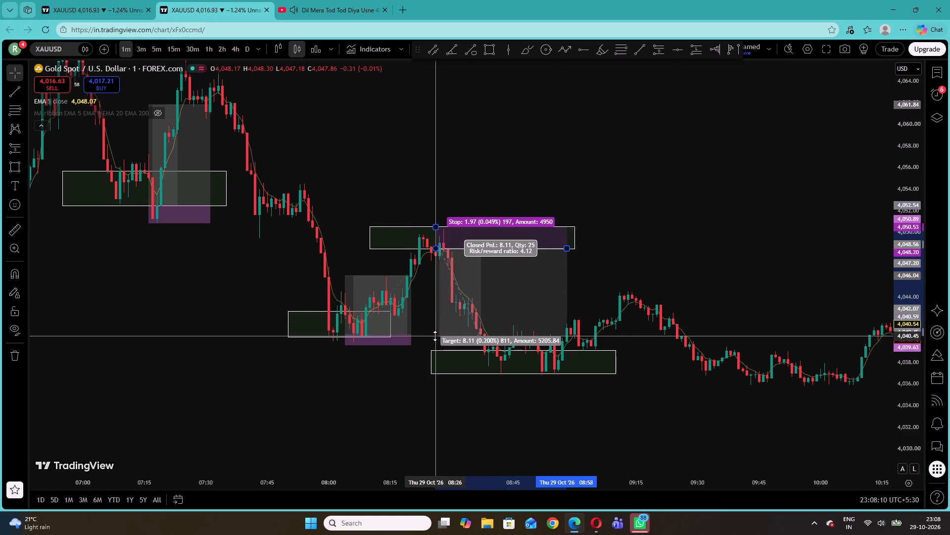
drag(435, 336, 435, 350)
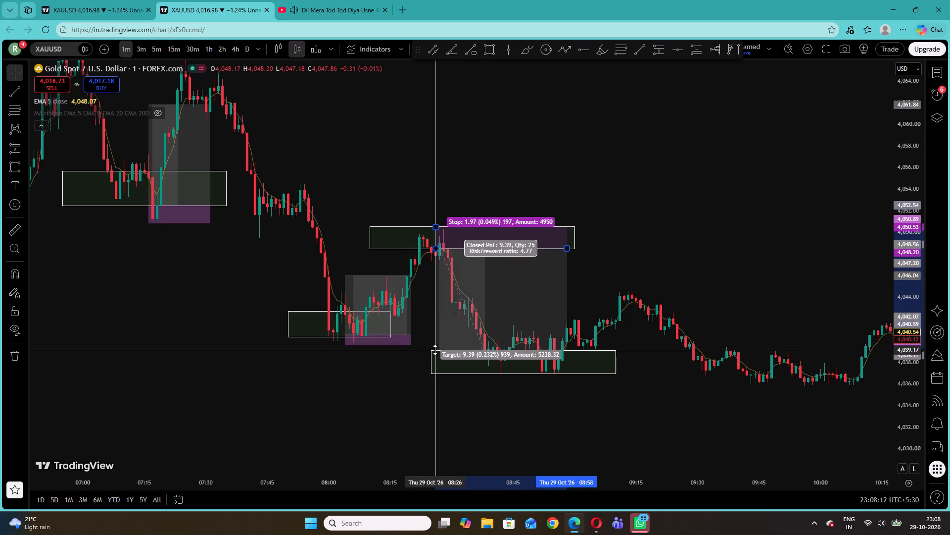
drag(435, 350, 432, 356)
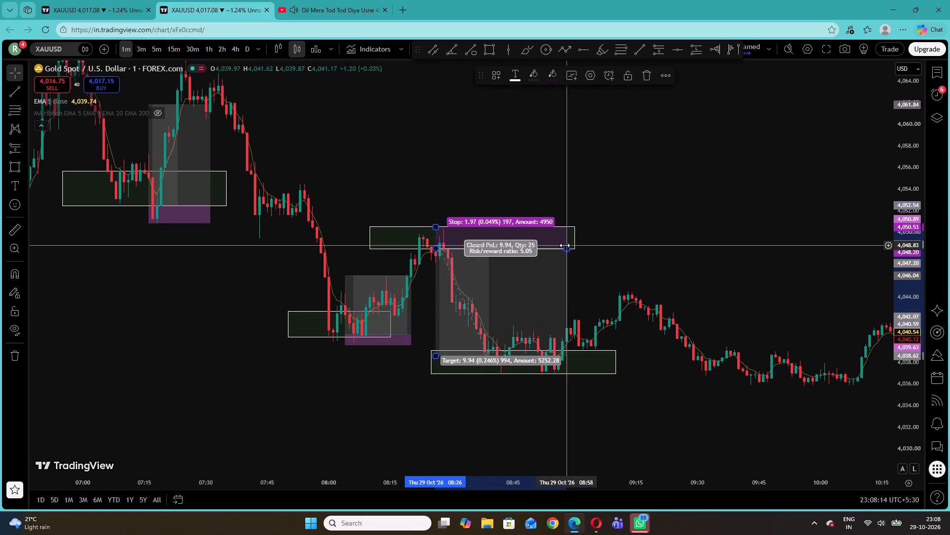
drag(567, 247, 465, 279)
click(537, 277)
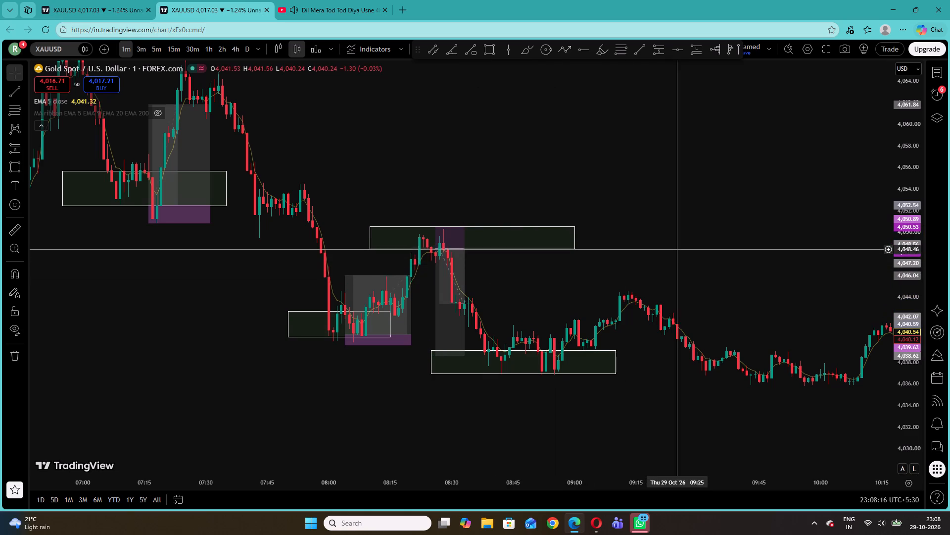
Place a long position at the 08:25 zone, spanning 08:50 to about 09:03, with entry 4,037.18, stop 4,036.77 and target 4,043.26.
drag(677, 247, 572, 184)
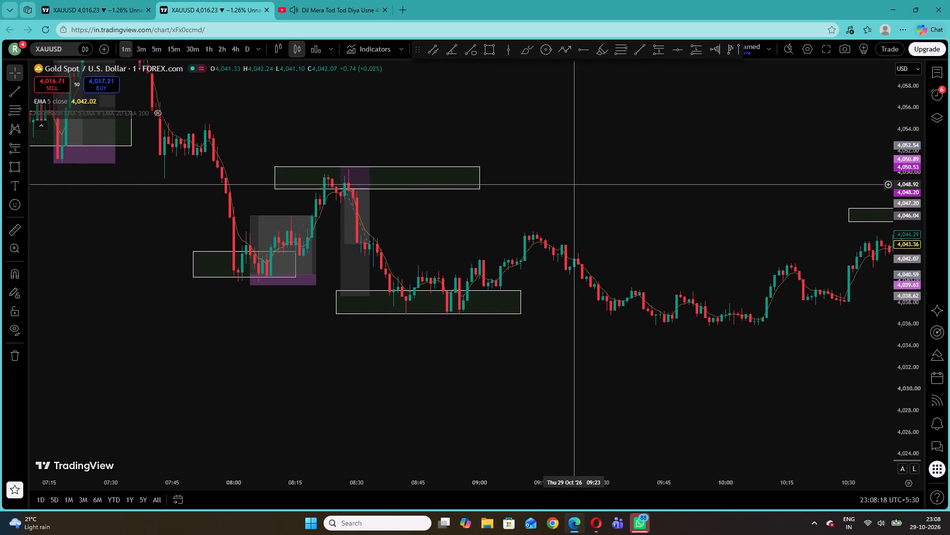
drag(662, 337, 521, 309)
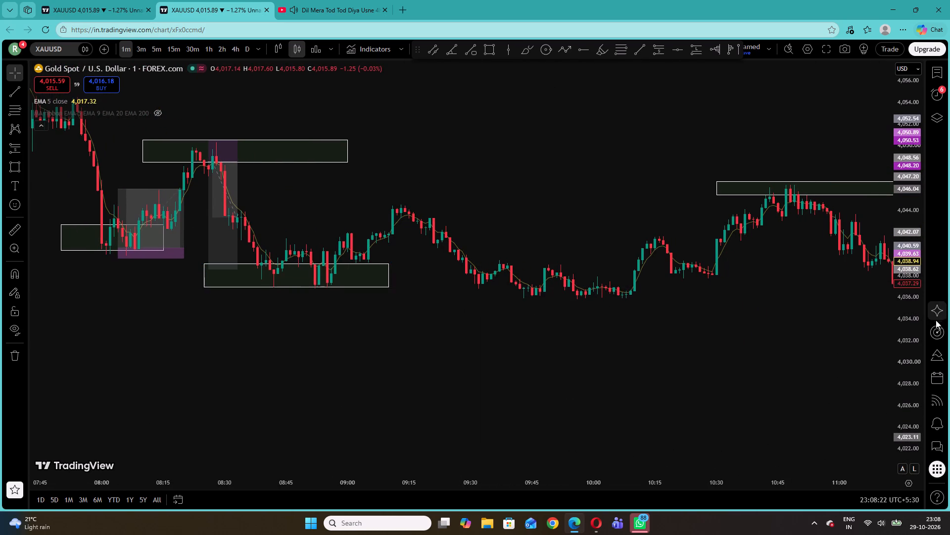
drag(902, 352, 914, 140)
drag(473, 217, 575, 220)
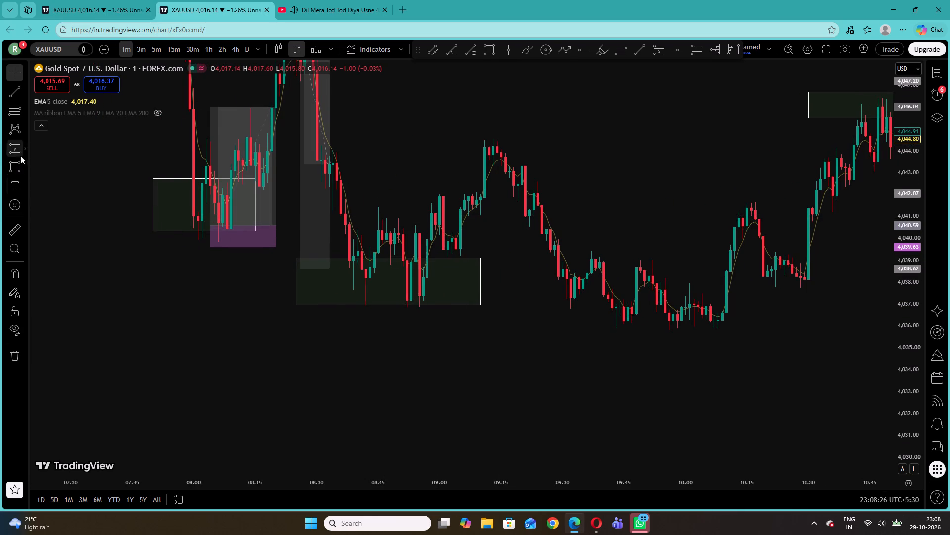
click(25, 149)
click(40, 159)
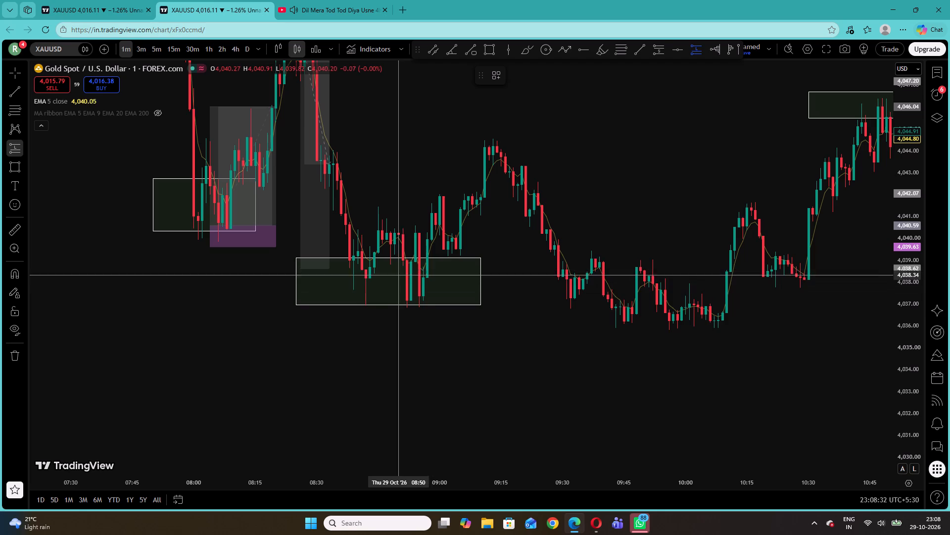
click(400, 300)
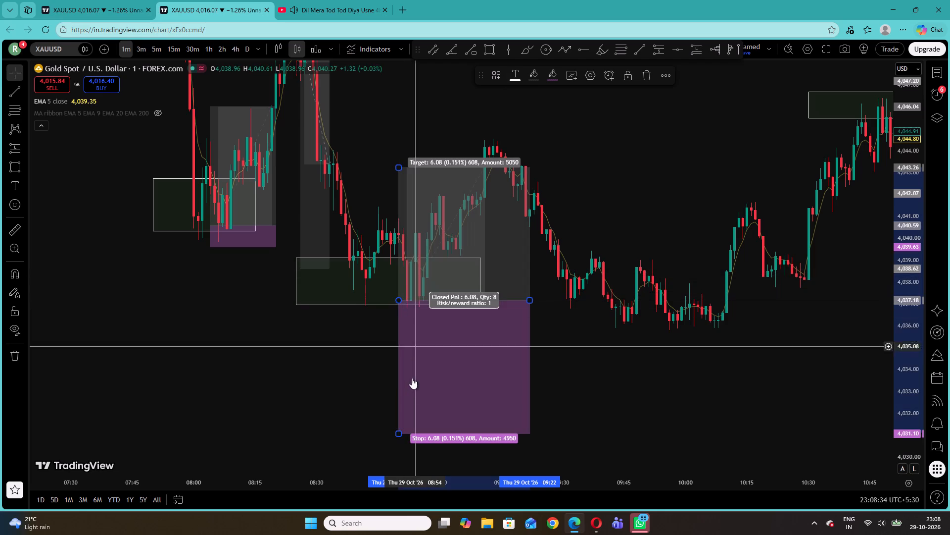
drag(399, 434, 434, 310)
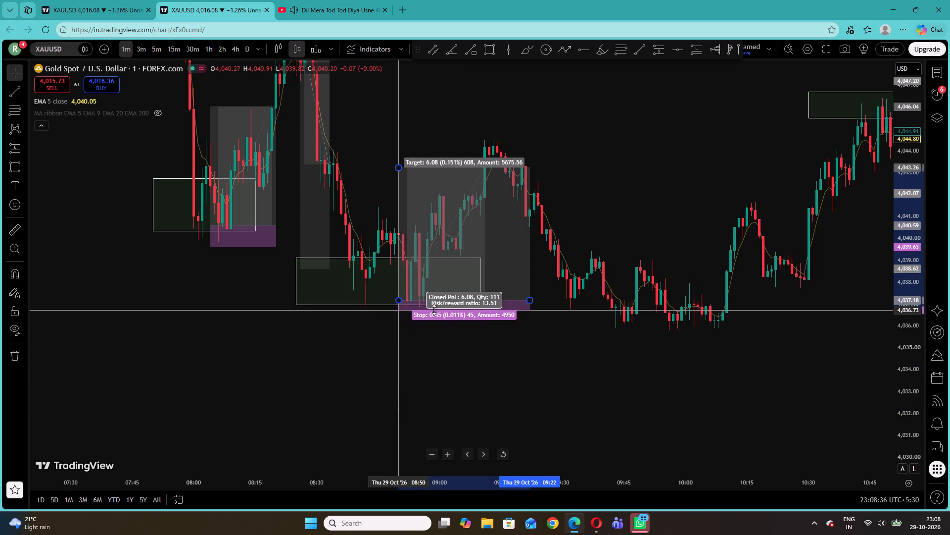
drag(434, 310, 434, 309)
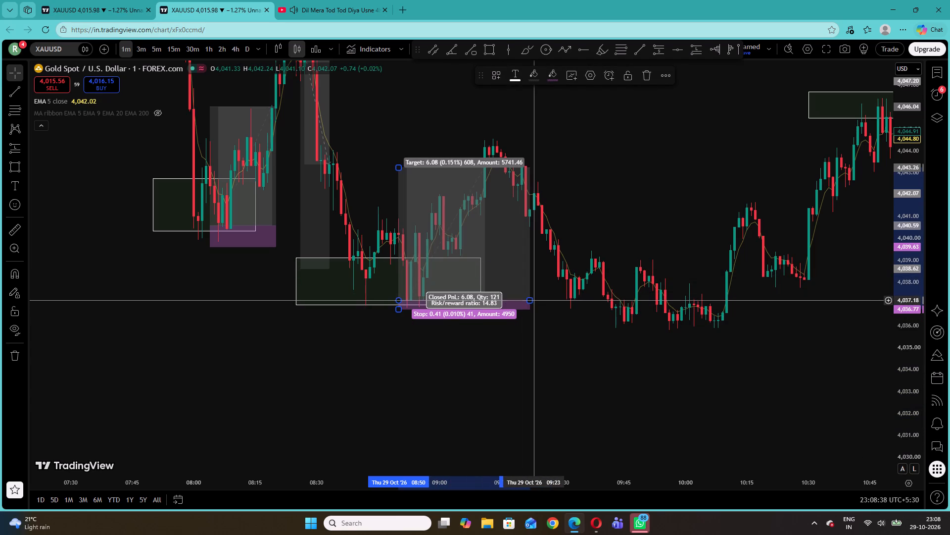
drag(528, 300, 452, 298)
click(472, 292)
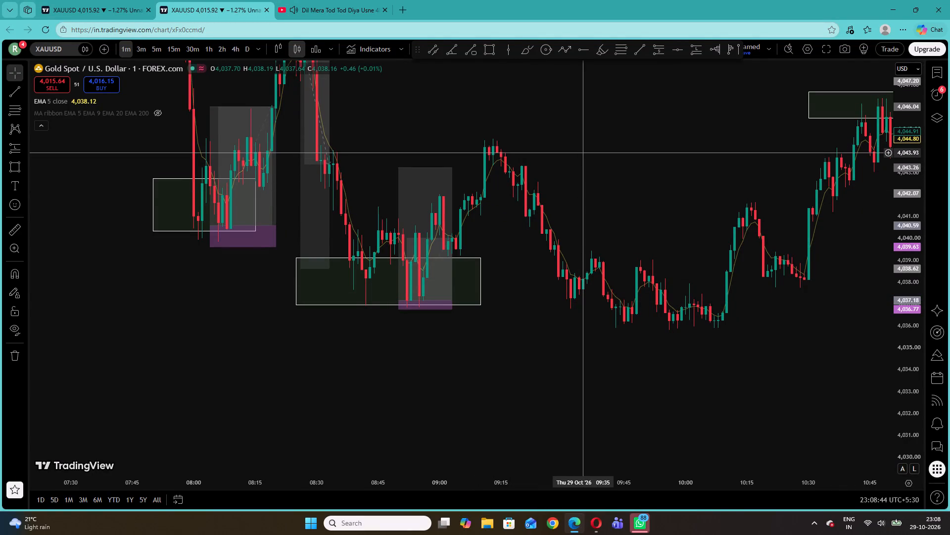
Place a short position at the 10:30 zone, spanning 10:46 to 11:18, with entry 4,045.99, stop 4,046.76 and target 4,042.18.
drag(581, 154, 253, 236)
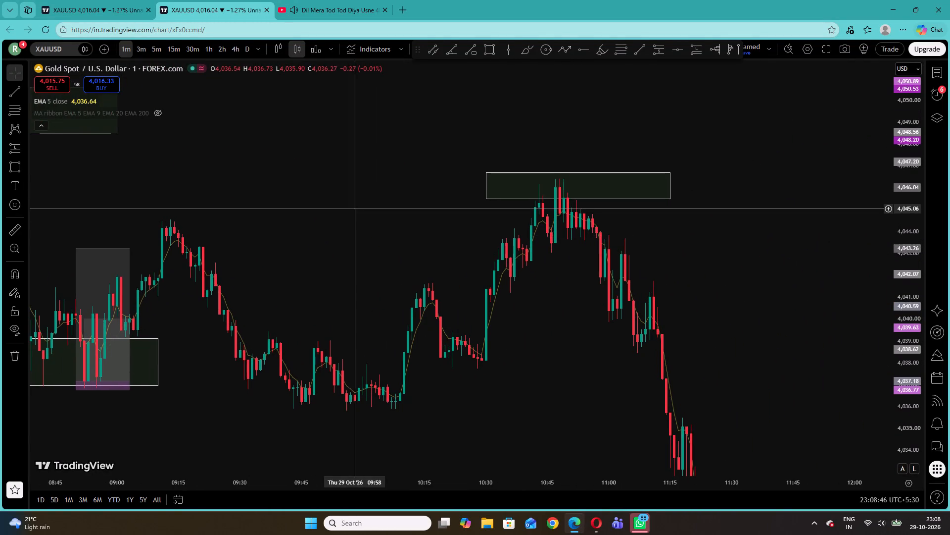
click(23, 147)
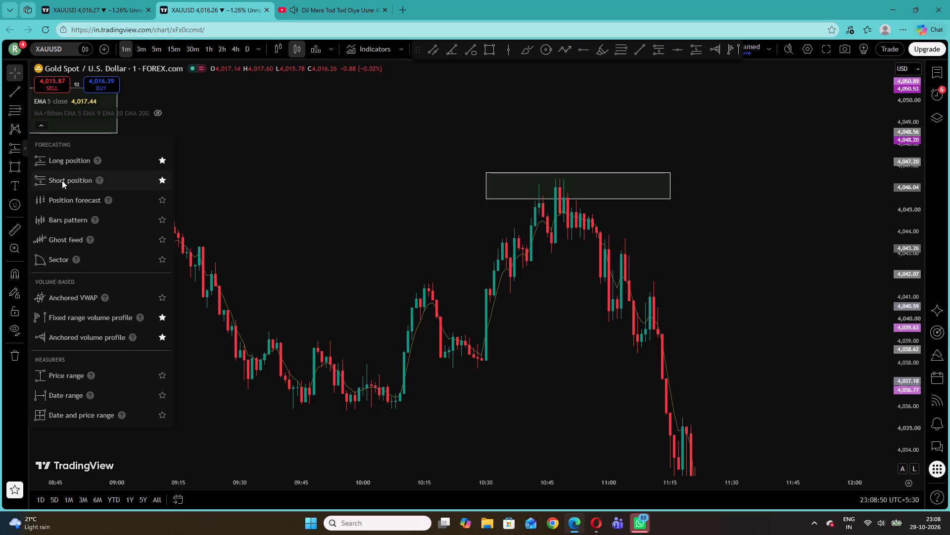
click(550, 188)
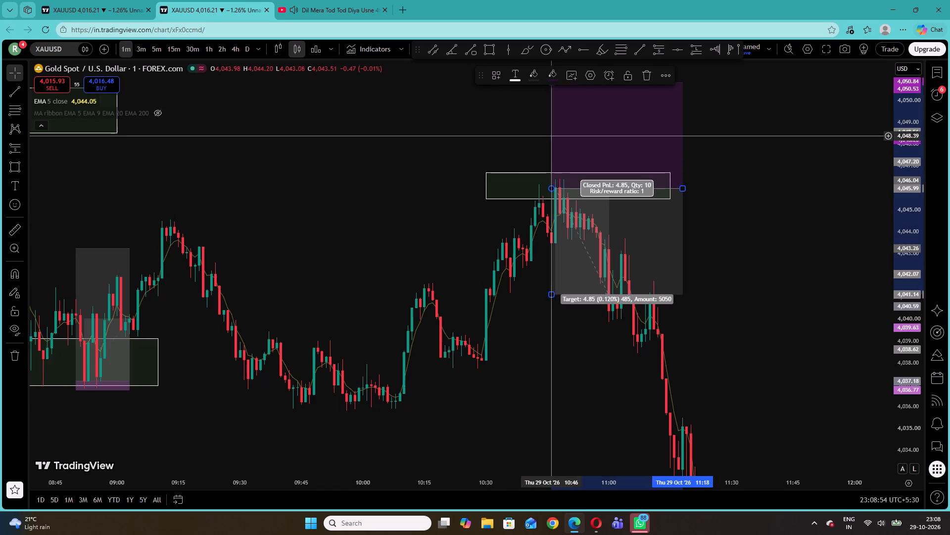
drag(544, 132, 554, 160)
drag(559, 103, 577, 190)
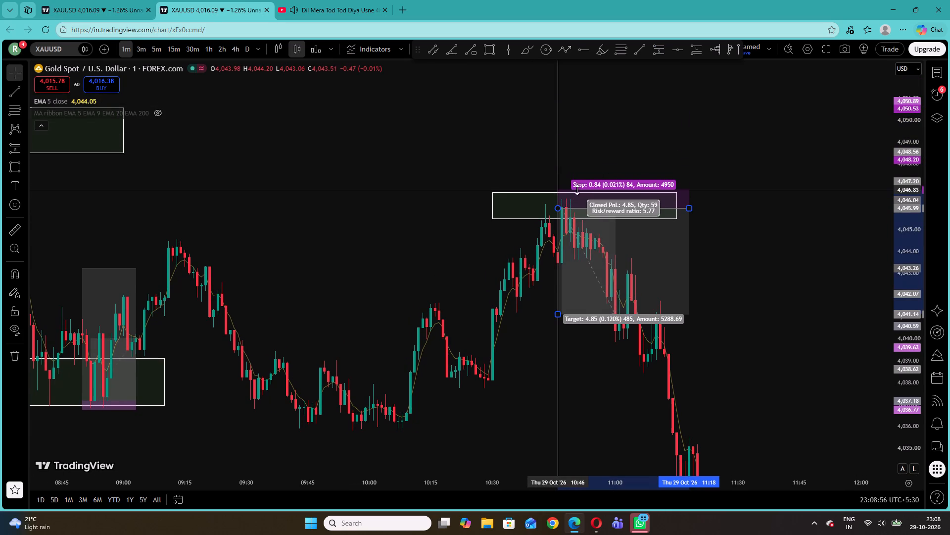
drag(577, 190, 577, 191)
drag(559, 315, 564, 300)
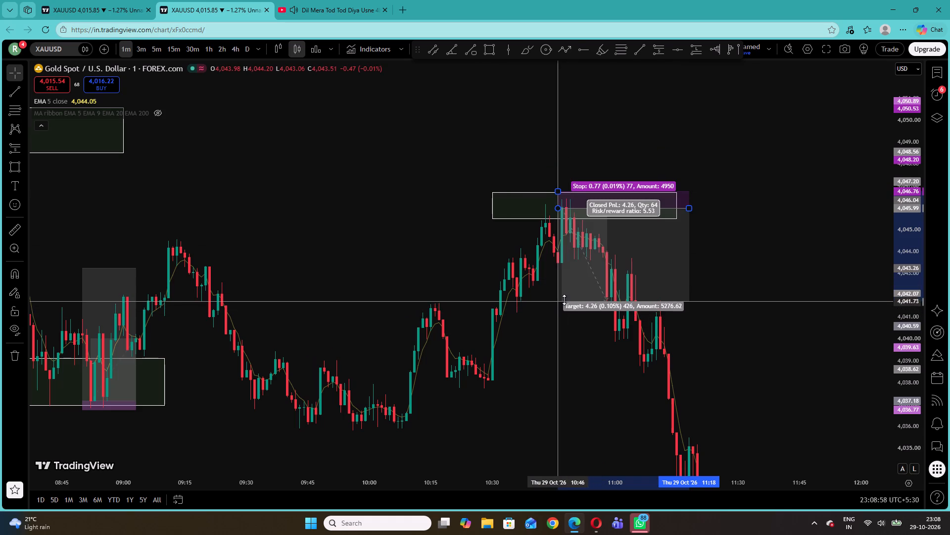
drag(564, 300, 565, 291)
drag(546, 337, 542, 337)
Place a short position at the 12:20 zone, spanning 12:39 to 12:50, with entry 4,037.14, stop 4,038.09 and target 4,031.91.
drag(574, 361, 428, 241)
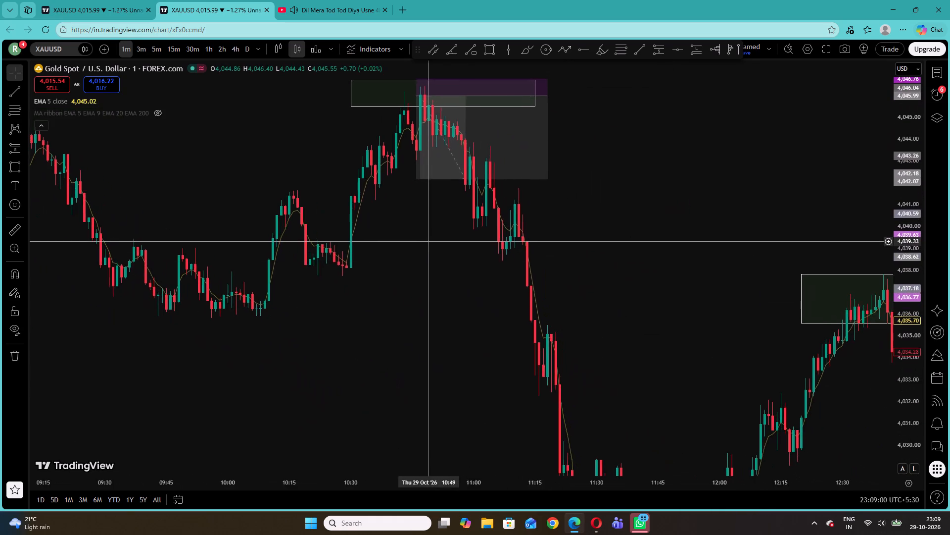
drag(608, 325, 297, 248)
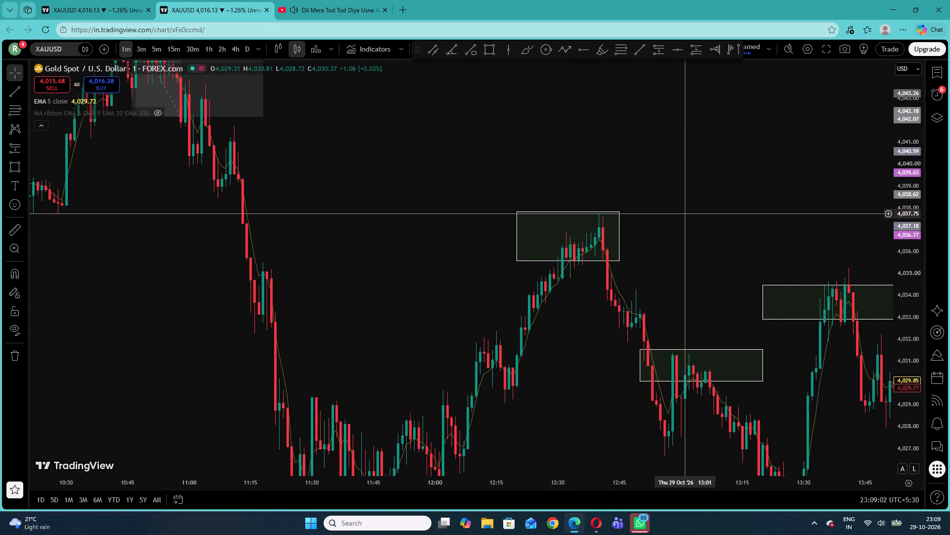
drag(689, 213, 571, 207)
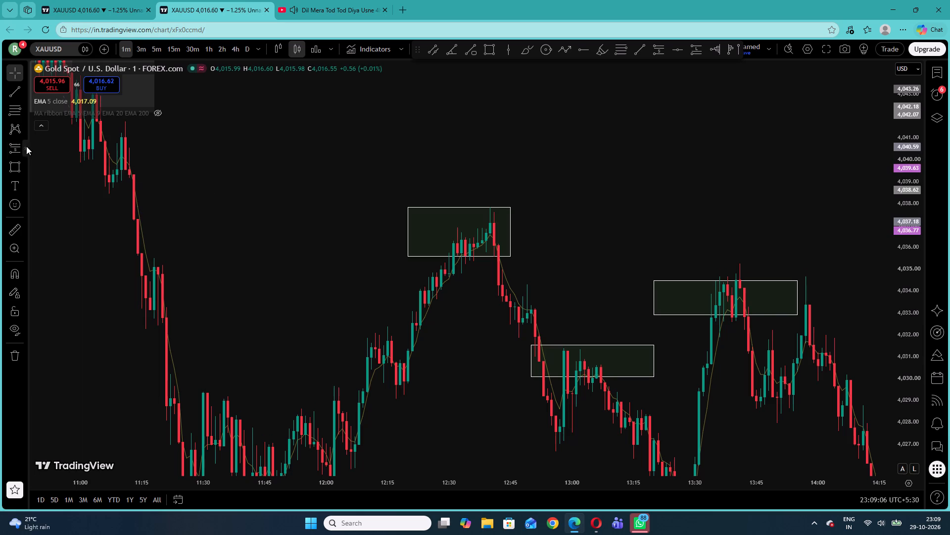
click(27, 146)
click(57, 178)
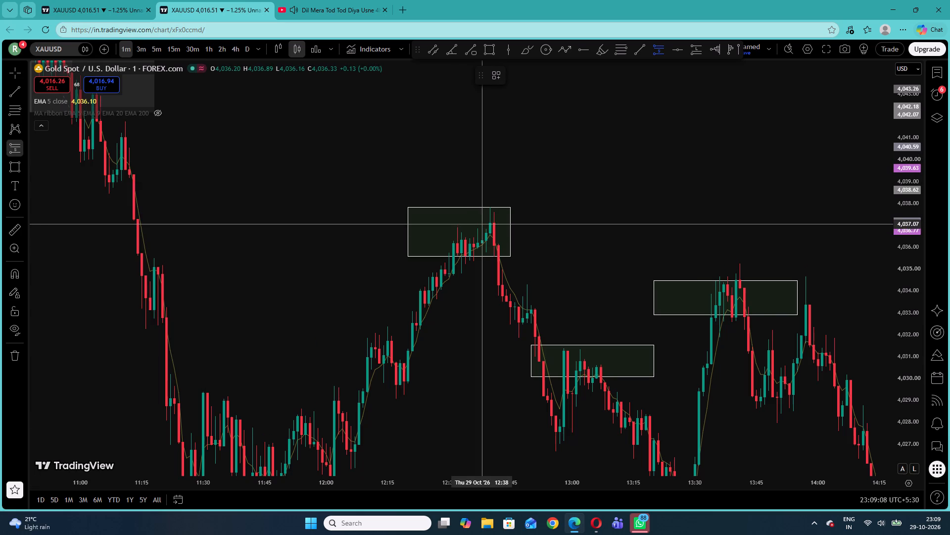
click(485, 222)
drag(488, 106, 511, 182)
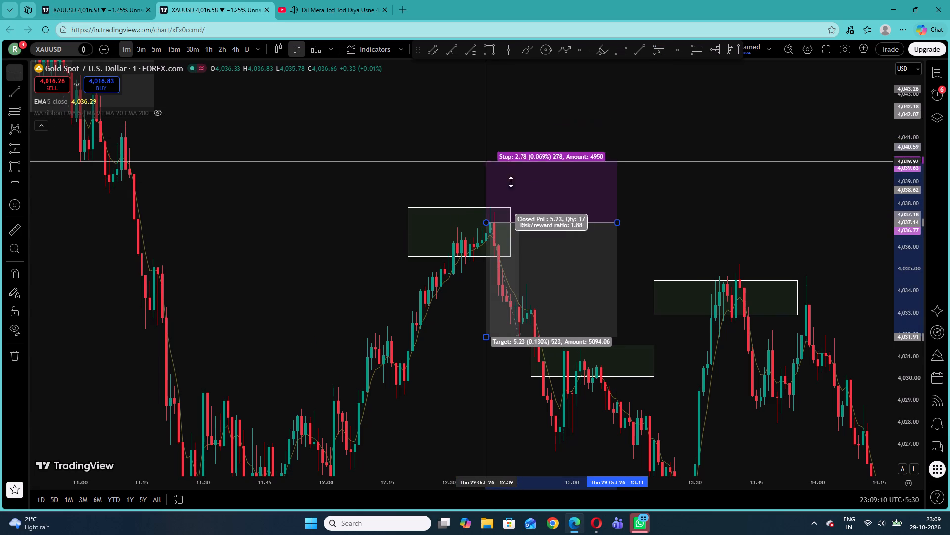
drag(511, 182, 511, 202)
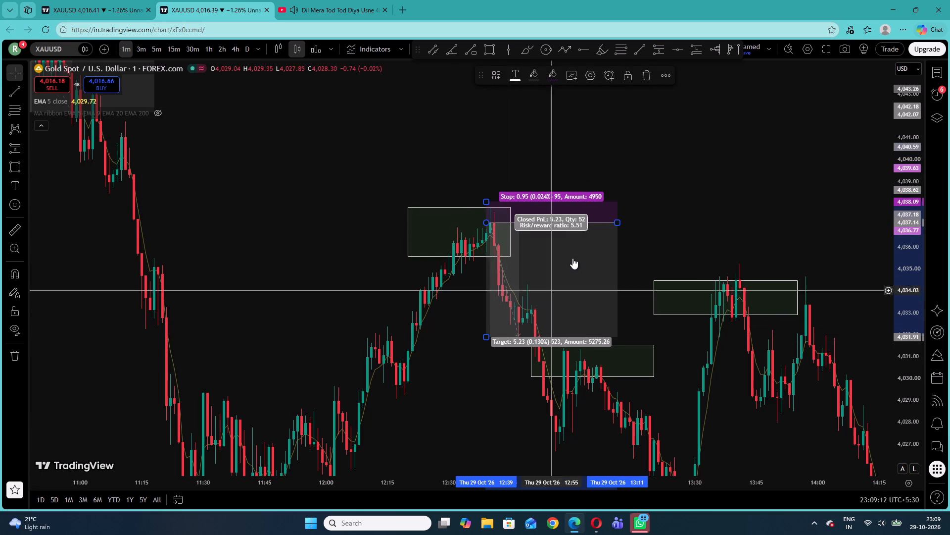
drag(618, 222, 532, 238)
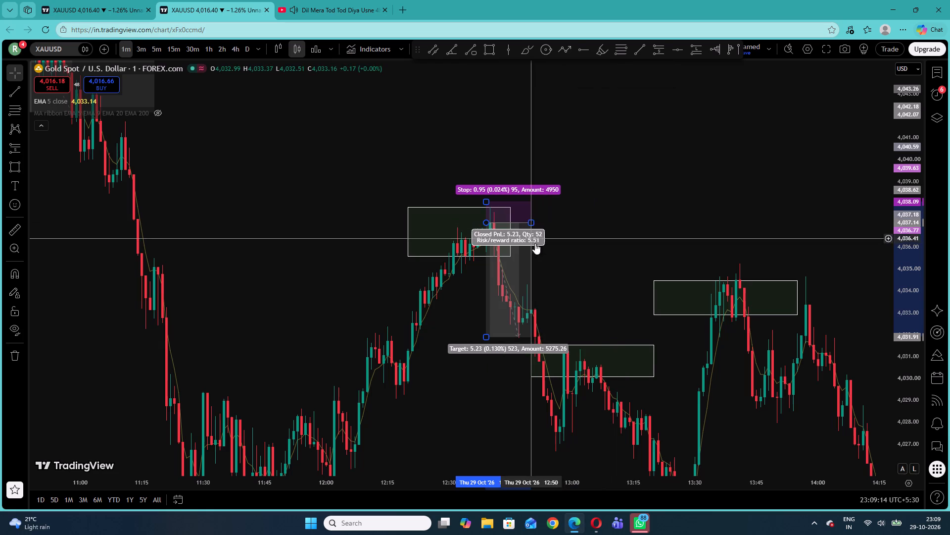
click(564, 261)
Place a short position at the 12:50 zone, spanning 13:00 to about 13:12, with entry 4,030.75, stop 4,031.43 and target 4,027.04.
drag(588, 287, 429, 189)
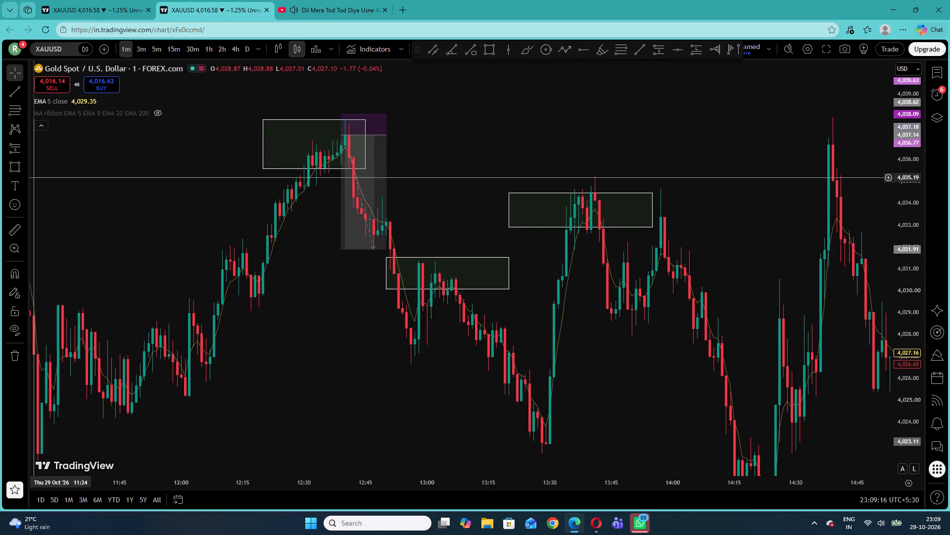
click(27, 149)
click(56, 178)
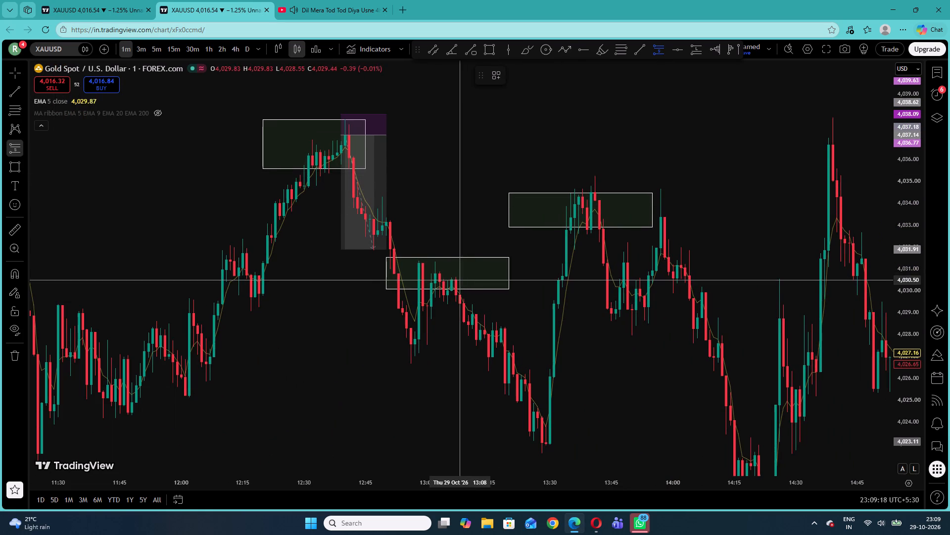
click(427, 274)
drag(427, 179, 449, 255)
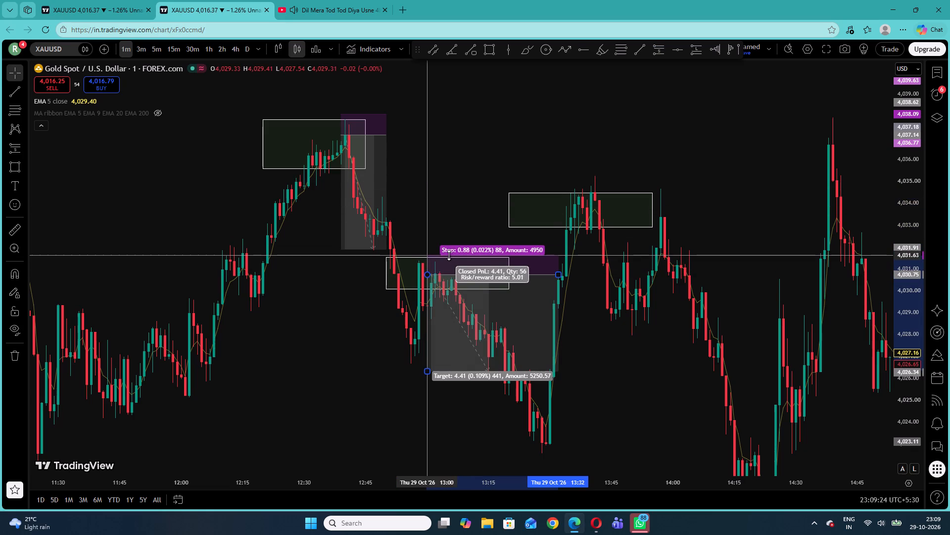
drag(449, 255, 449, 260)
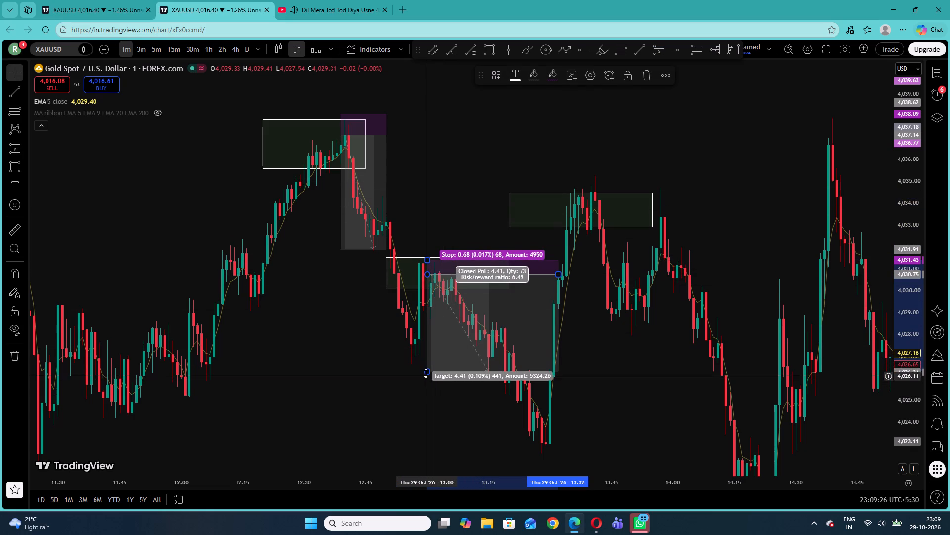
drag(426, 371, 426, 377)
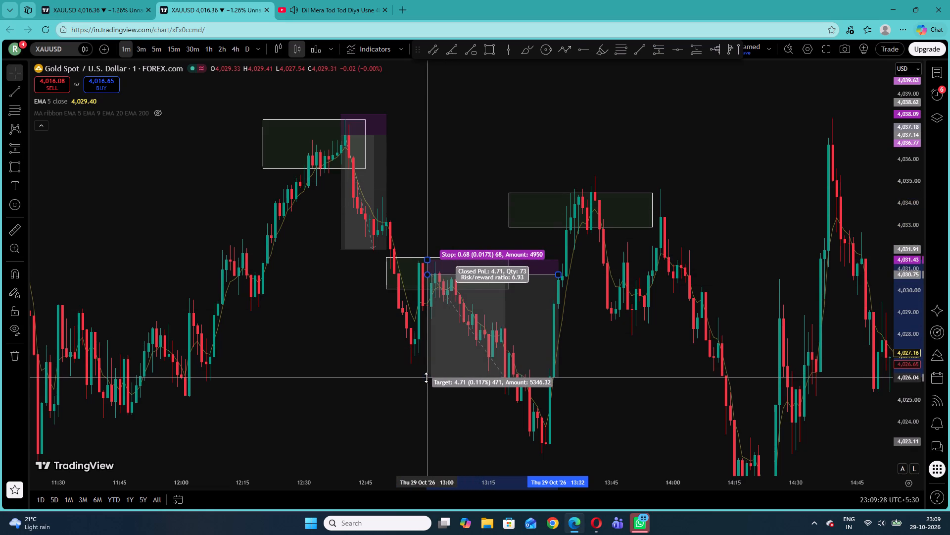
drag(426, 377, 430, 356)
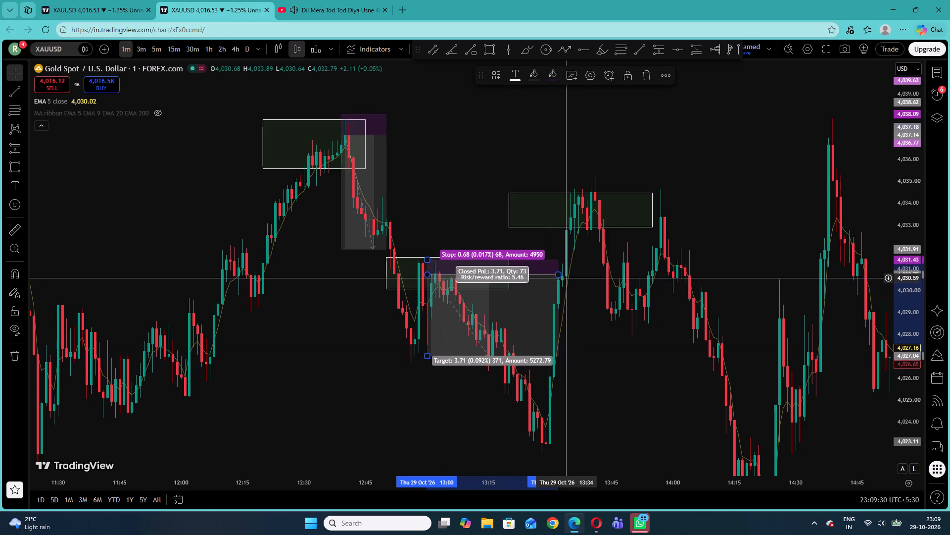
drag(560, 273, 478, 279)
click(476, 196)
Place a short position at the 13:20 zone, spanning 13:39 to about 13:50, with entry 4,034.49, stop 4,035.28 and target 4,030.08.
drag(684, 178, 672, 179)
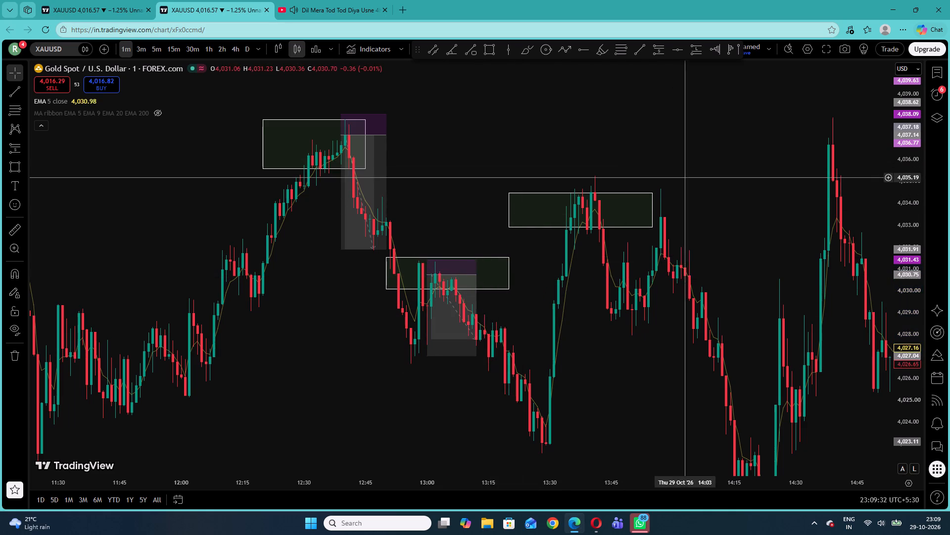
drag(672, 179, 553, 182)
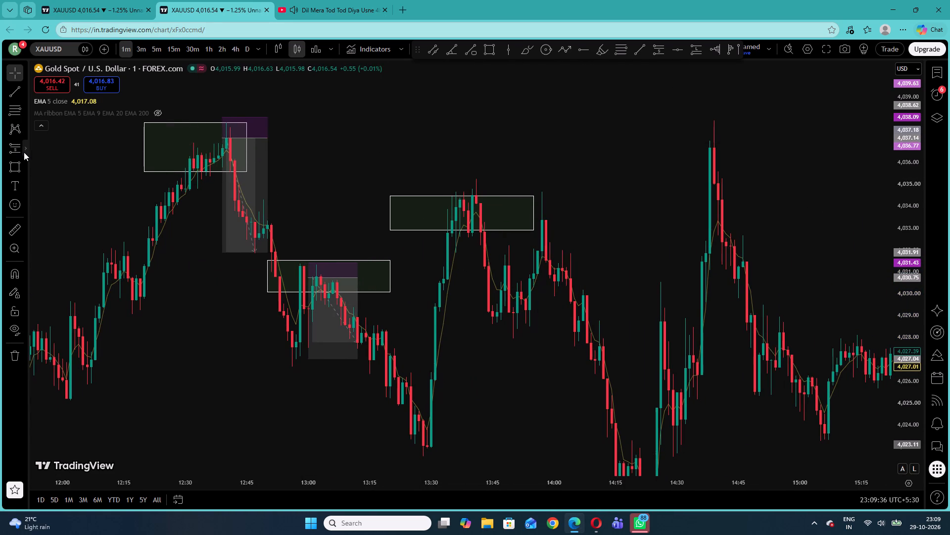
click(24, 152)
click(50, 186)
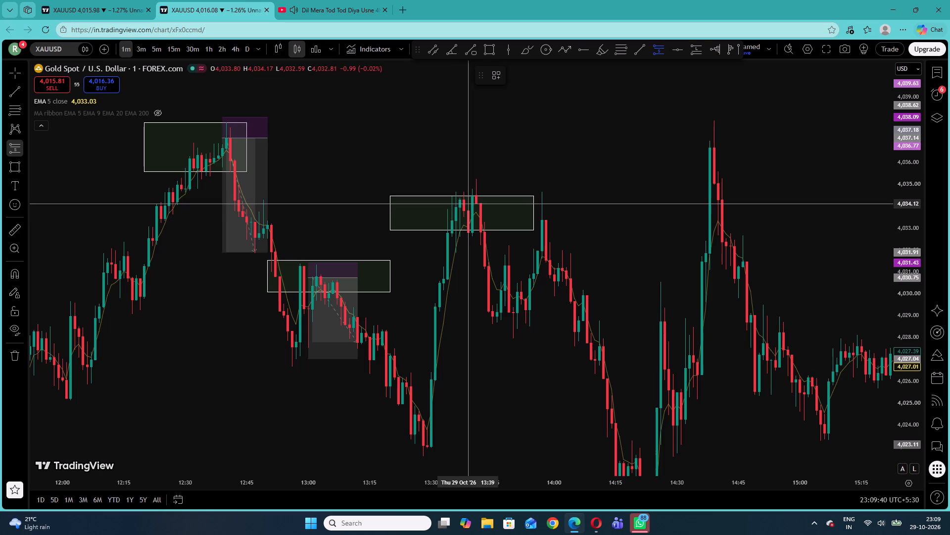
click(466, 196)
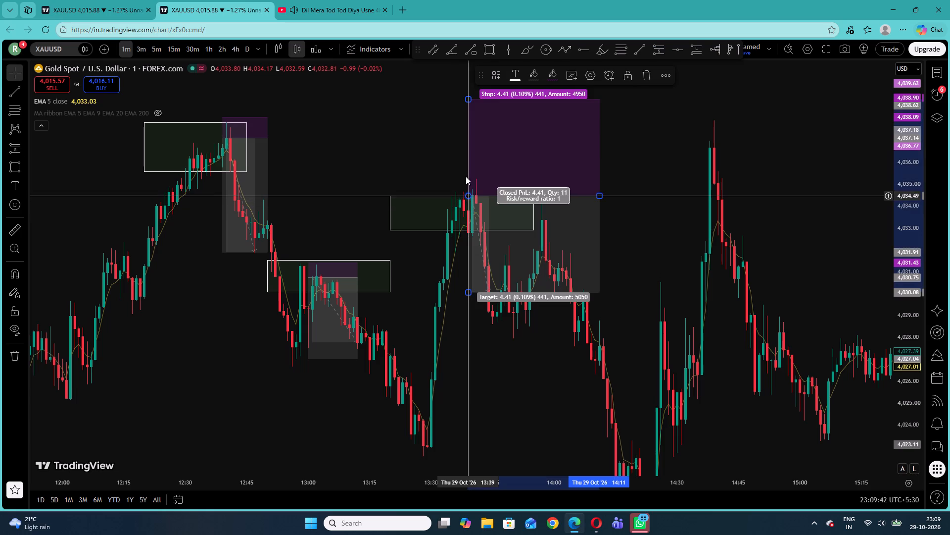
drag(470, 96, 485, 178)
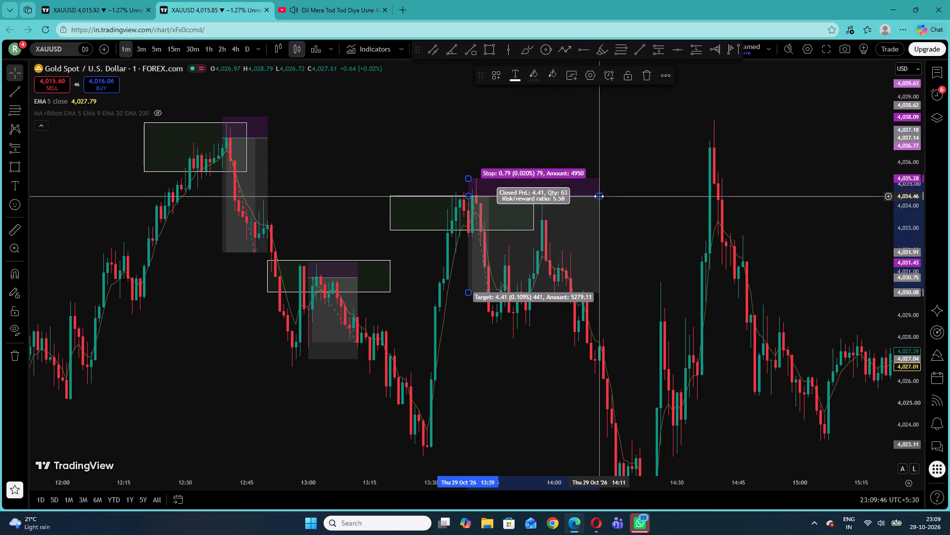
drag(599, 196, 515, 211)
click(606, 209)
Place a short position at the 16:30 zone, spanning 16:44 to 17:16, with entry 4,037.41, stop 4,039.33 and target 4,027.50.
drag(614, 233, 477, 182)
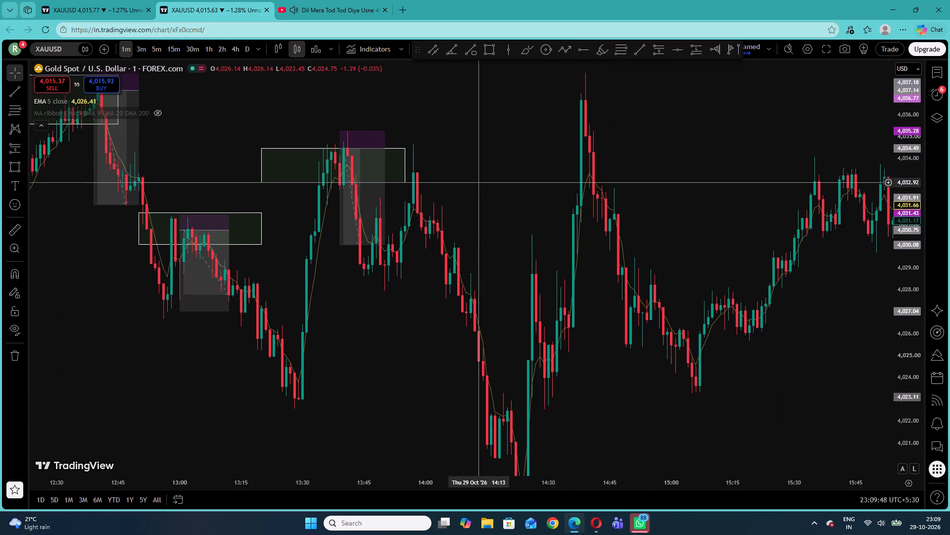
drag(477, 182, 475, 182)
drag(902, 259, 893, 346)
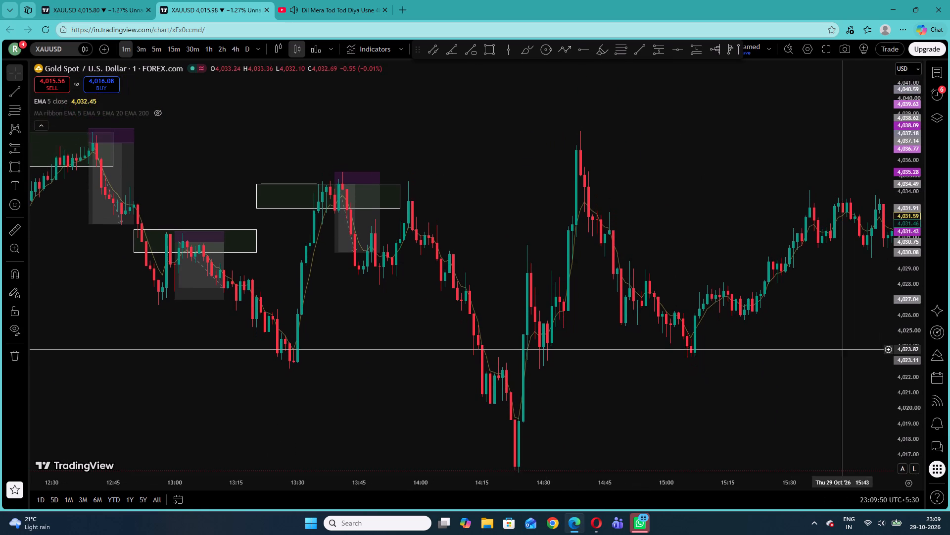
drag(841, 349, 519, 334)
drag(662, 209, 410, 269)
drag(717, 258, 718, 257)
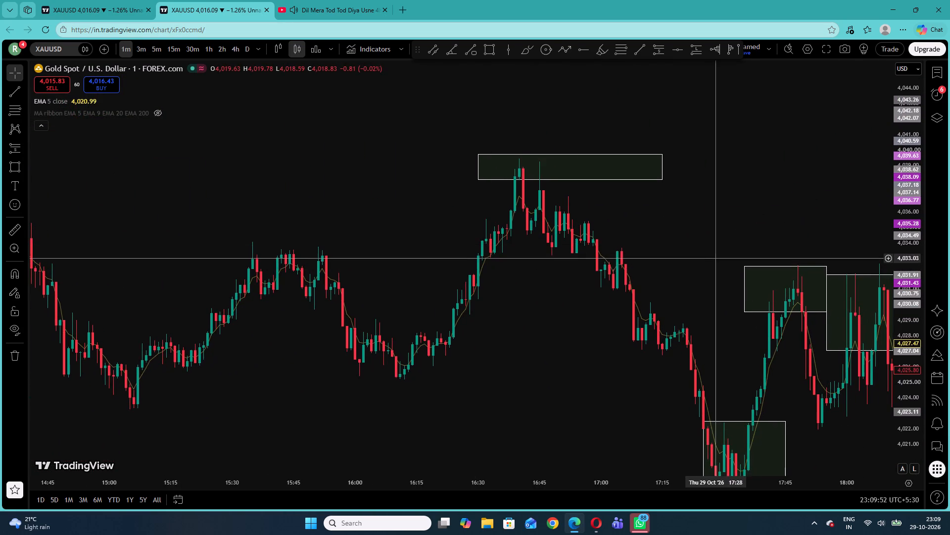
drag(718, 257, 532, 246)
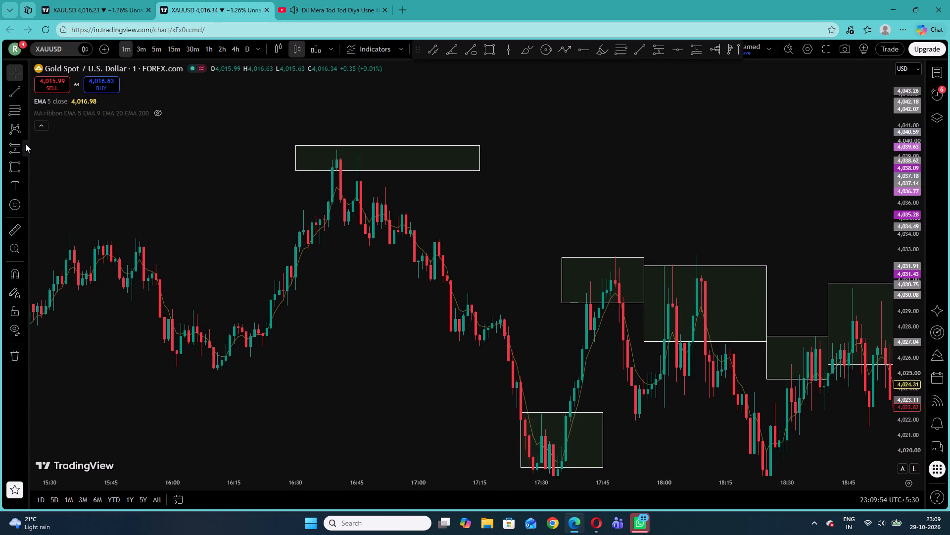
click(25, 144)
click(51, 173)
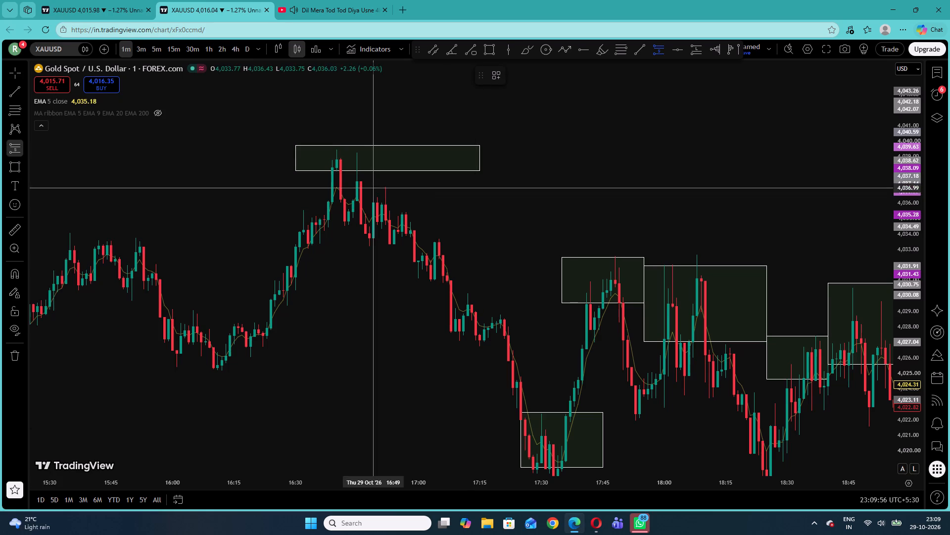
click(352, 181)
drag(352, 109, 367, 133)
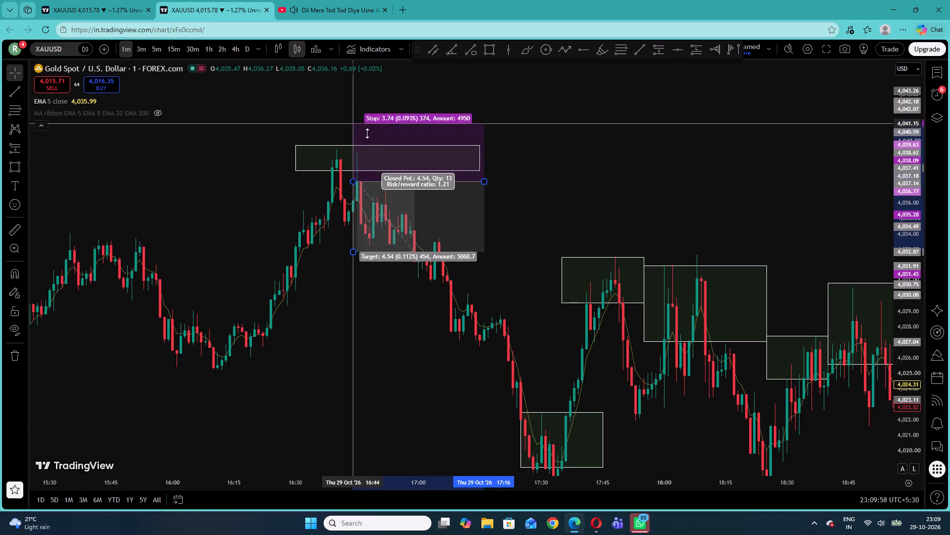
drag(367, 133, 372, 152)
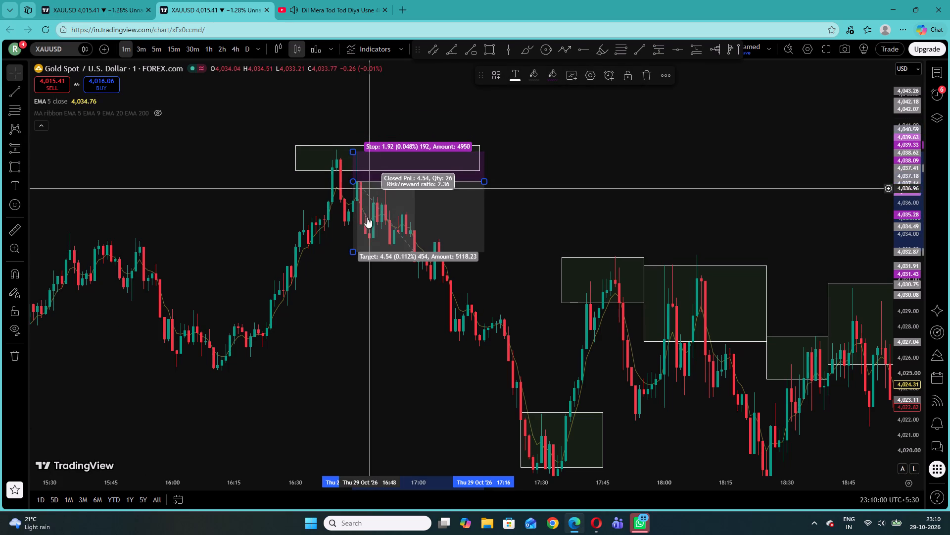
drag(352, 252, 355, 310)
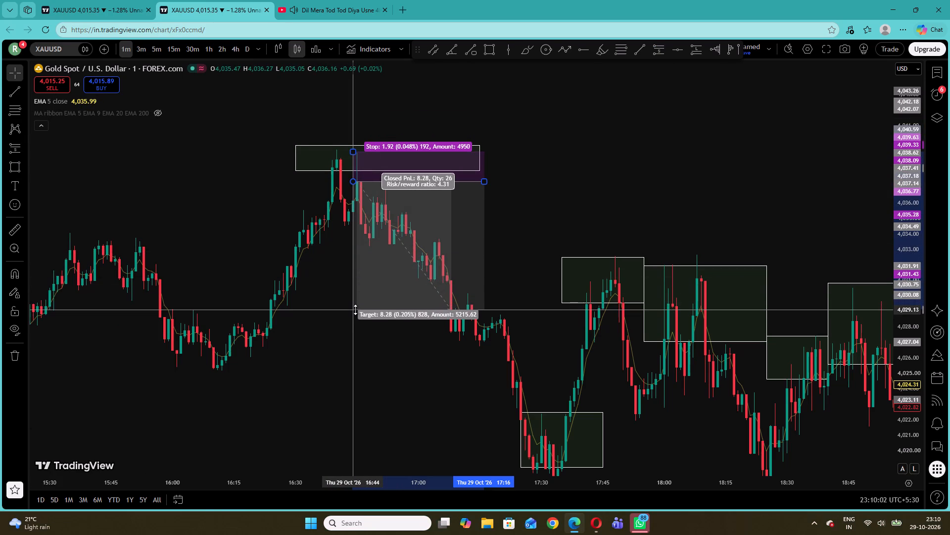
drag(355, 310, 346, 335)
click(558, 214)
Place a short position at the 17:35 zone, spanning 17:46 to about 17:55, with entry 4,031.11, stop 4,032.74 and target 4,024.14.
drag(598, 211, 312, 151)
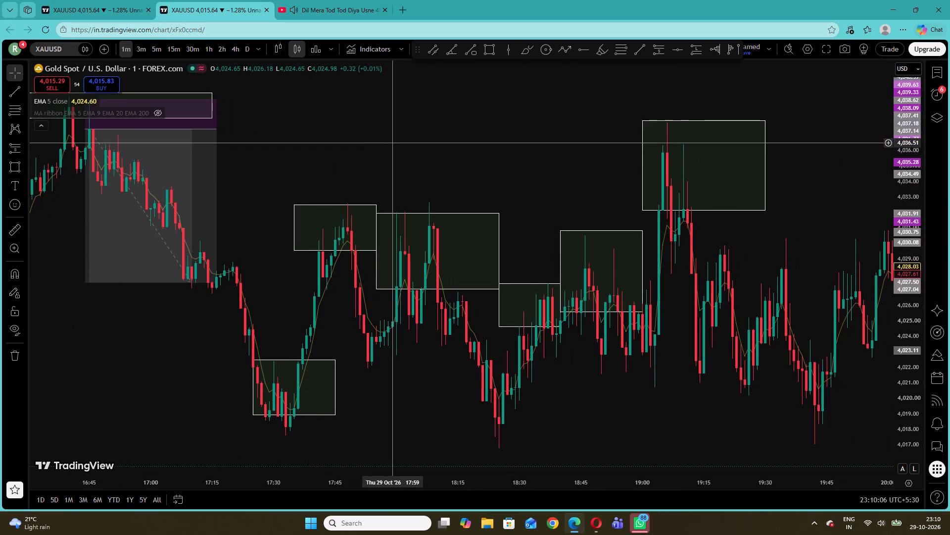
click(25, 152)
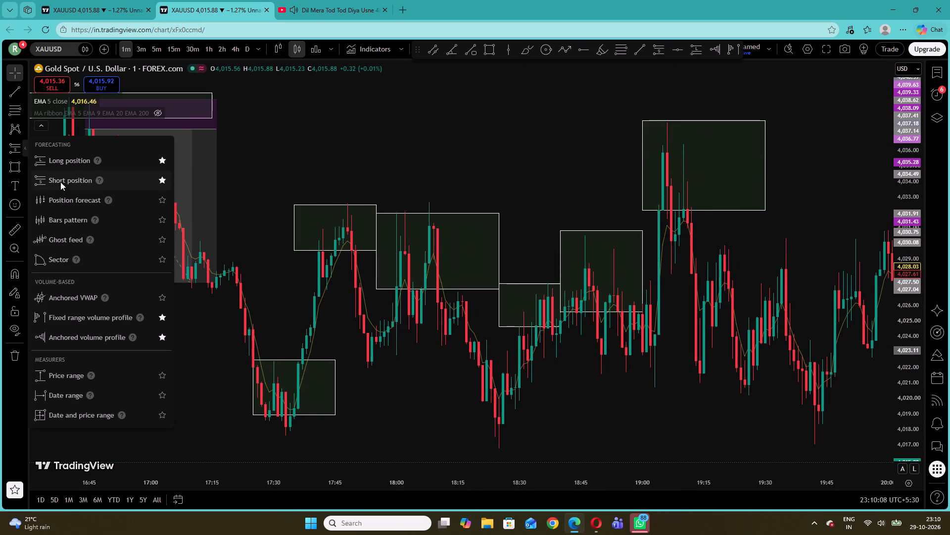
click(61, 186)
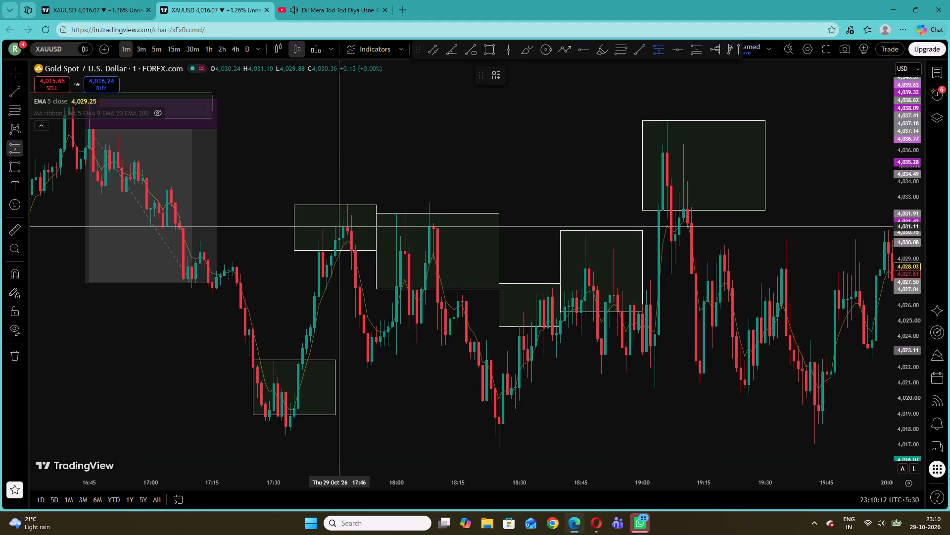
click(337, 226)
drag(339, 157, 358, 201)
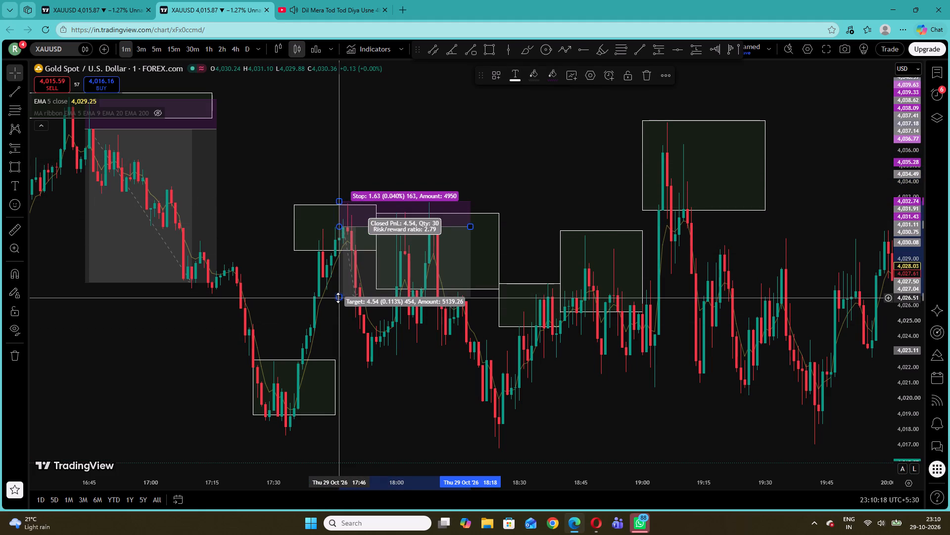
drag(338, 298, 339, 326)
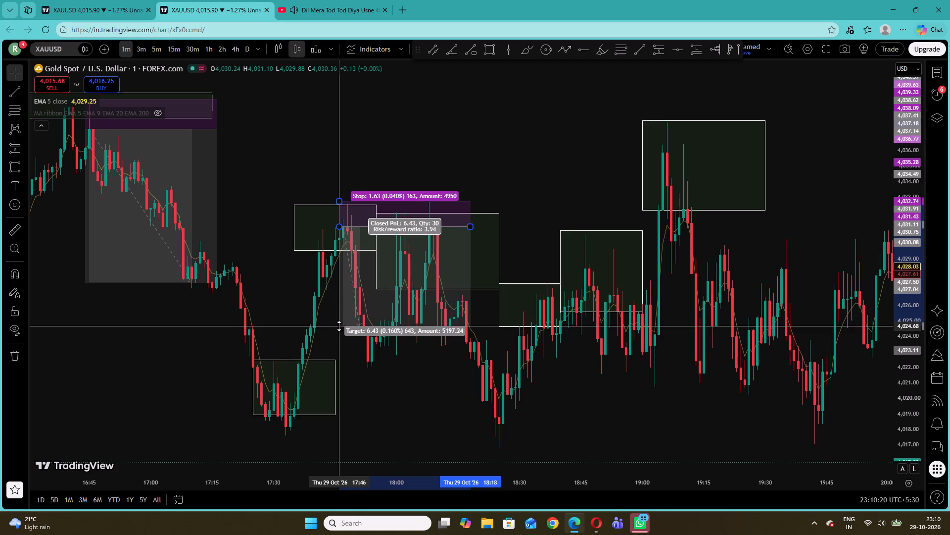
drag(339, 326, 337, 334)
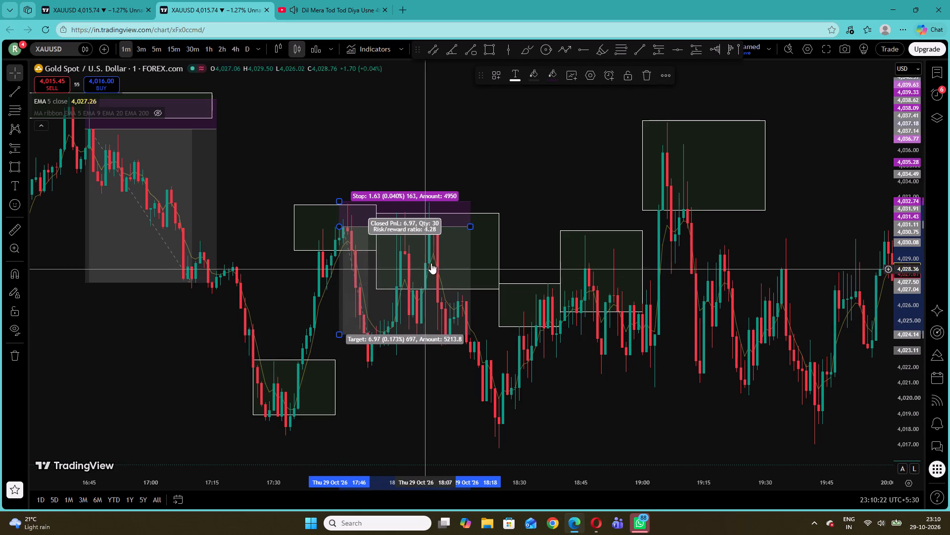
drag(467, 226, 404, 232)
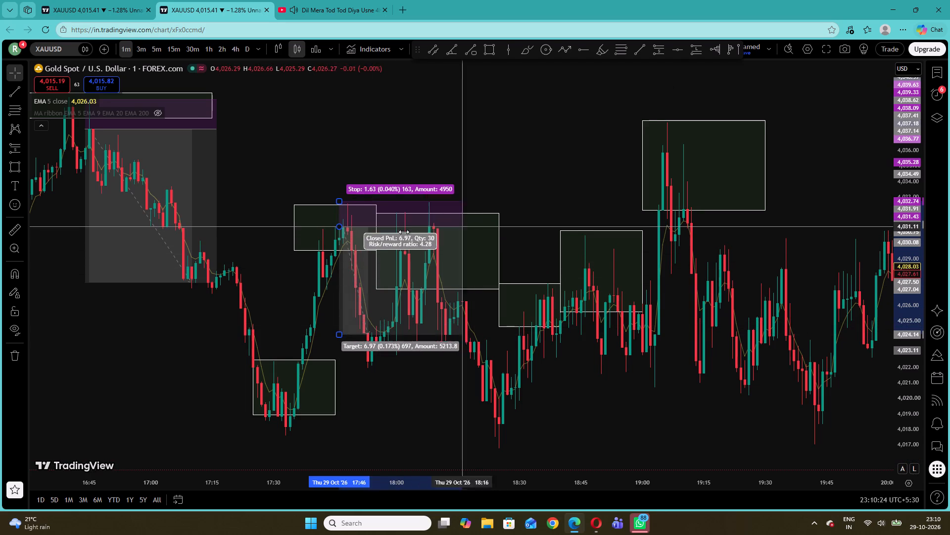
drag(404, 232, 376, 239)
click(408, 183)
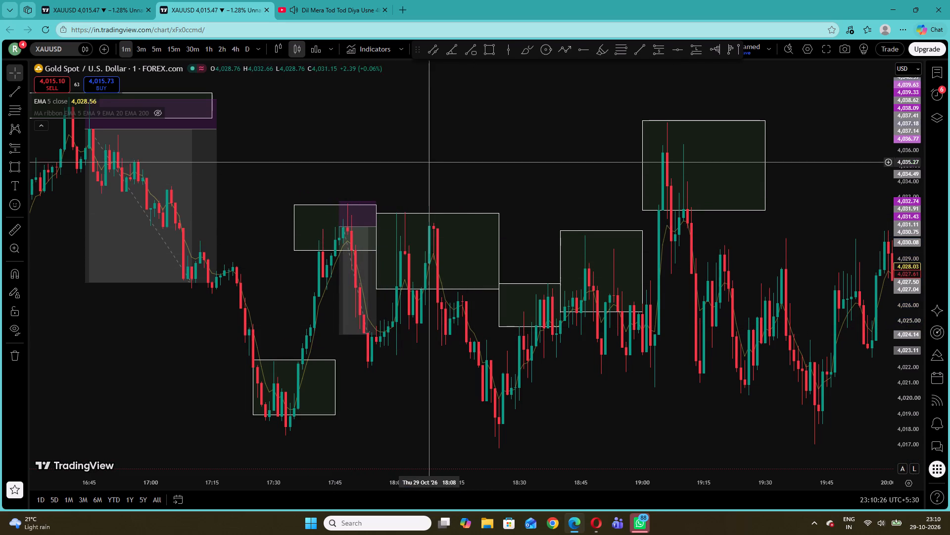
Place a short position at the 17:55 zone, spanning 18:07 to about 18:25, with entry 4,031.14, stop 4,032.84 and target 4,022.19.
click(25, 149)
click(83, 185)
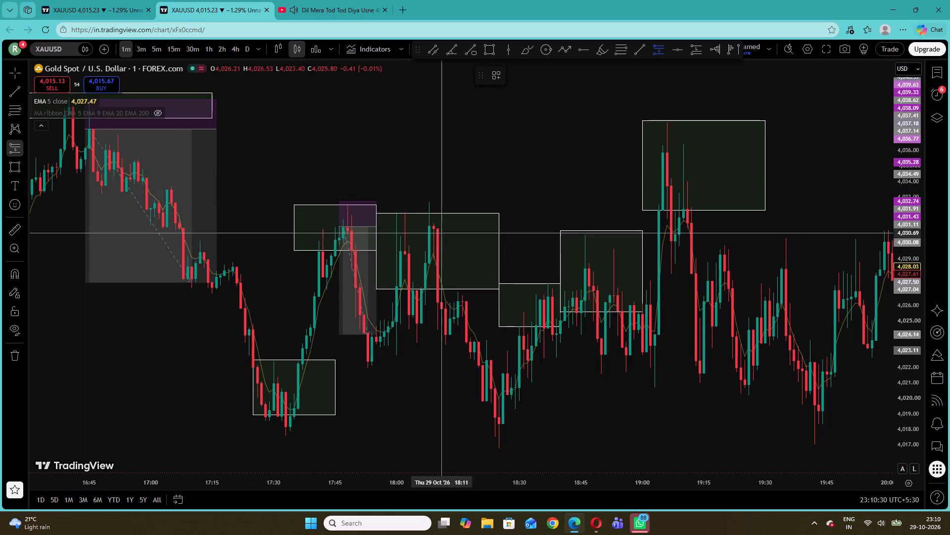
click(425, 226)
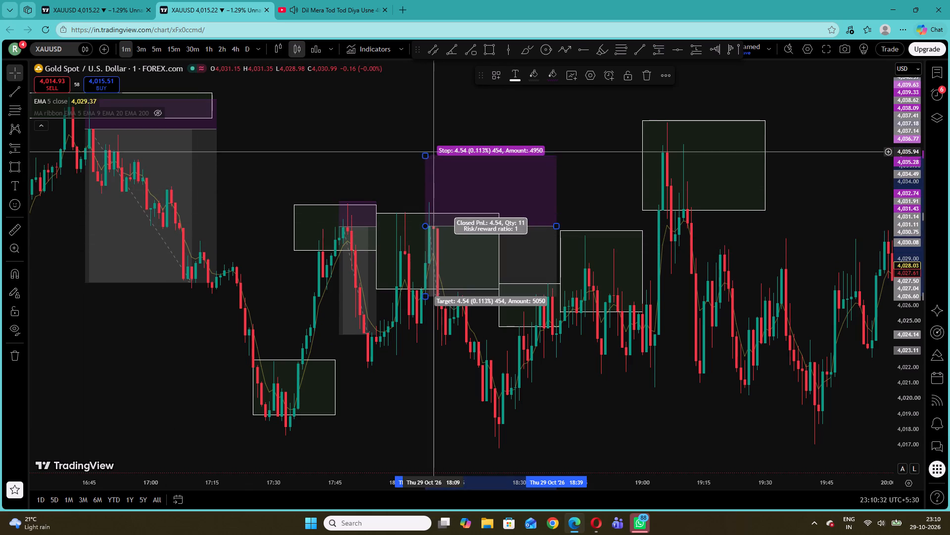
drag(426, 154, 436, 200)
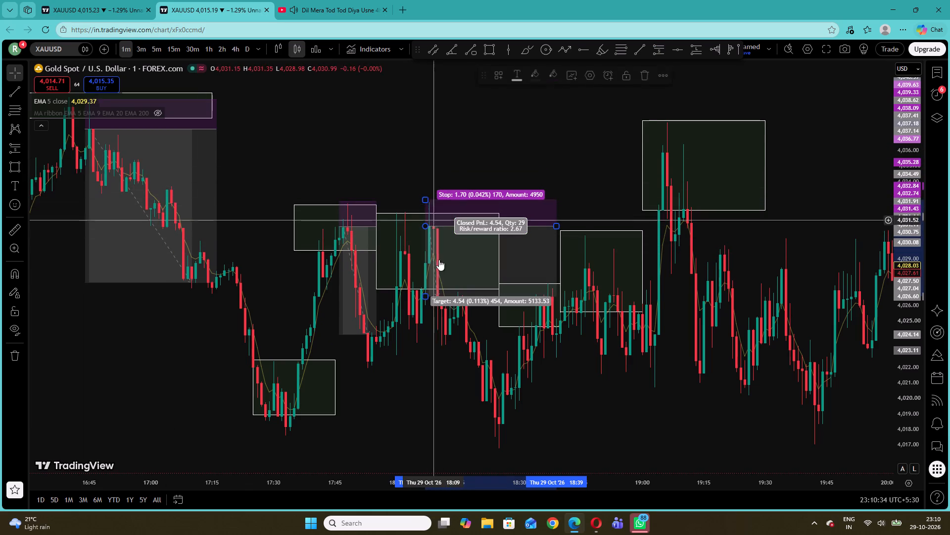
drag(426, 297, 419, 362)
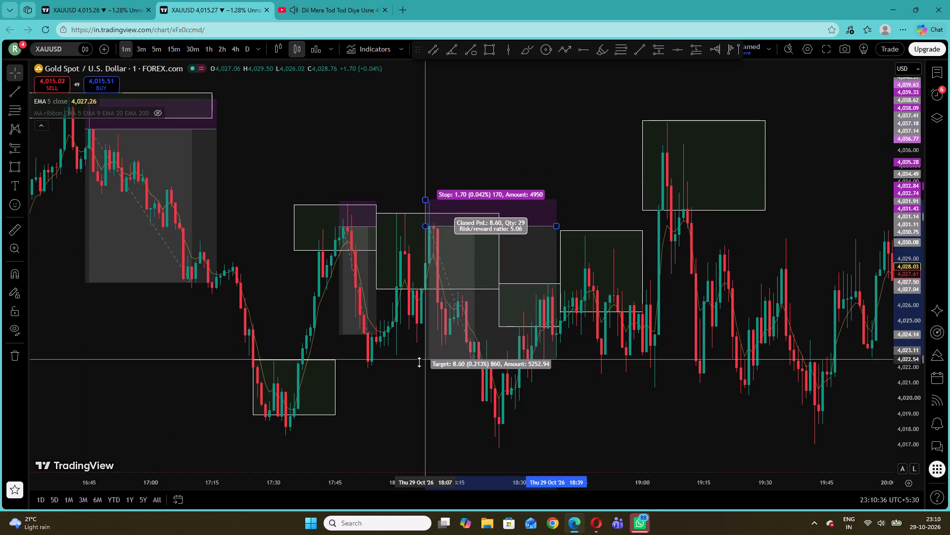
drag(419, 362, 417, 365)
drag(557, 224, 497, 234)
click(540, 202)
Switch to the YouTube tab and pause the current song.
click(346, 0)
click(599, 250)
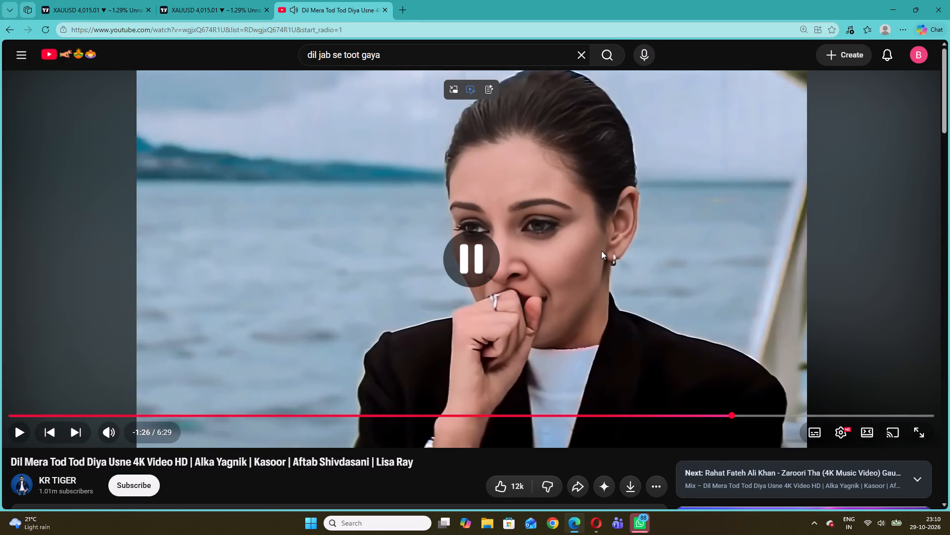
Play "Aadat (Juda Hoke Bhi)" from the recommended videos, skipping the ad.
scroll(601, 251, down, 8)
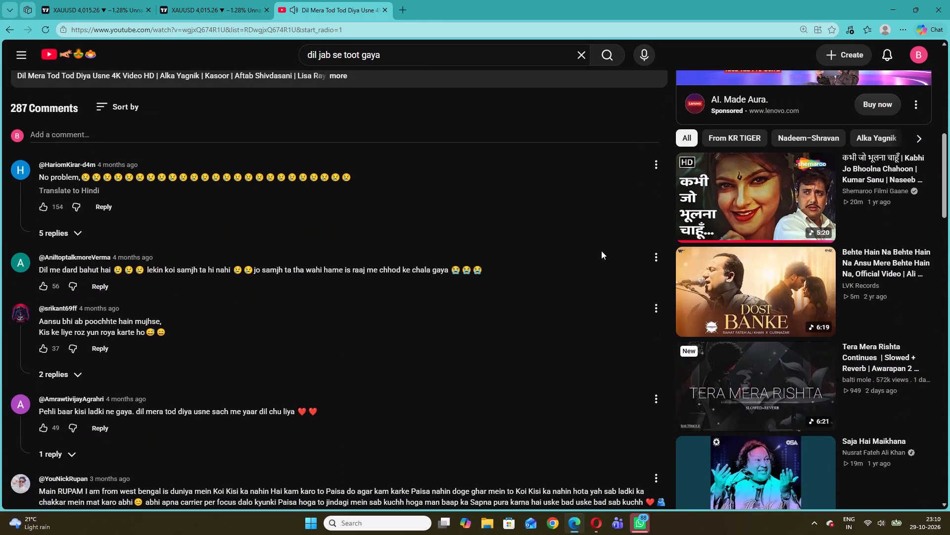
scroll(601, 251, down, 4)
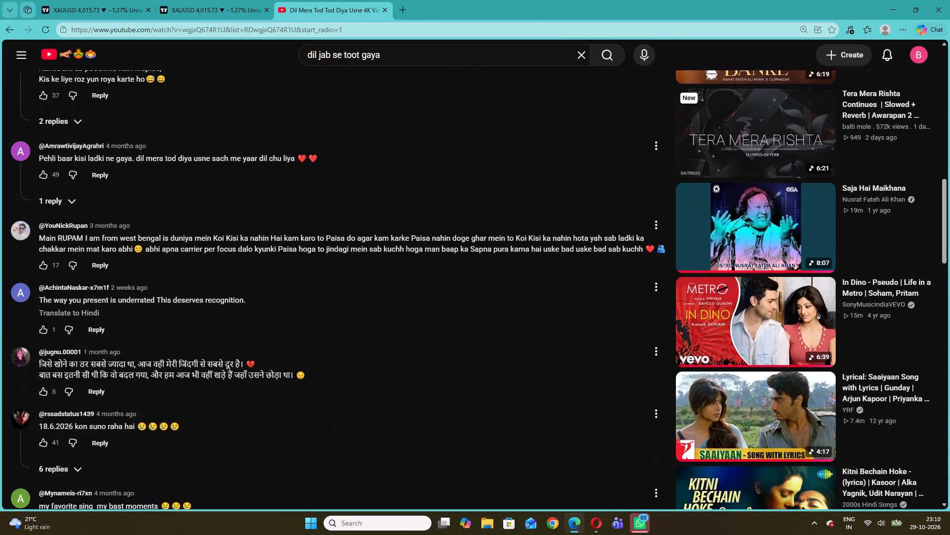
scroll(601, 251, down, 3)
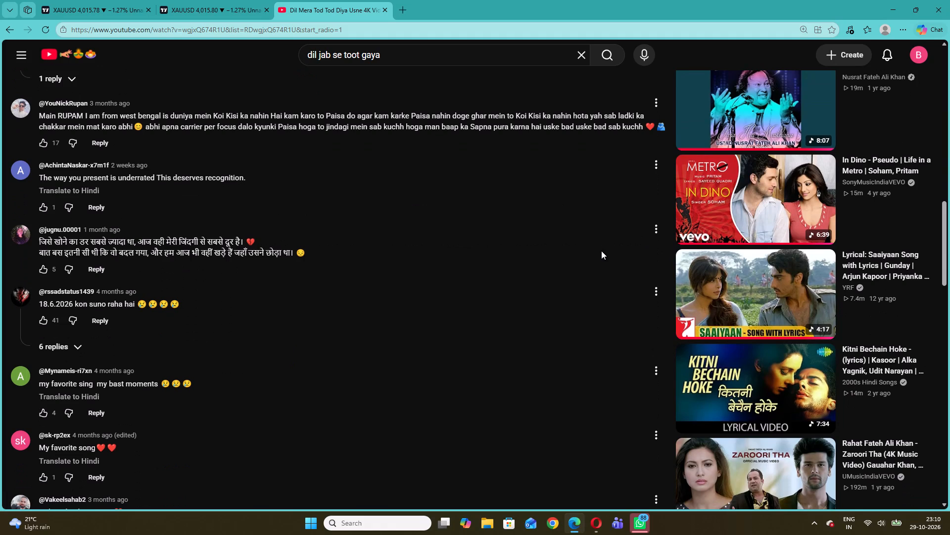
scroll(601, 251, down, 4)
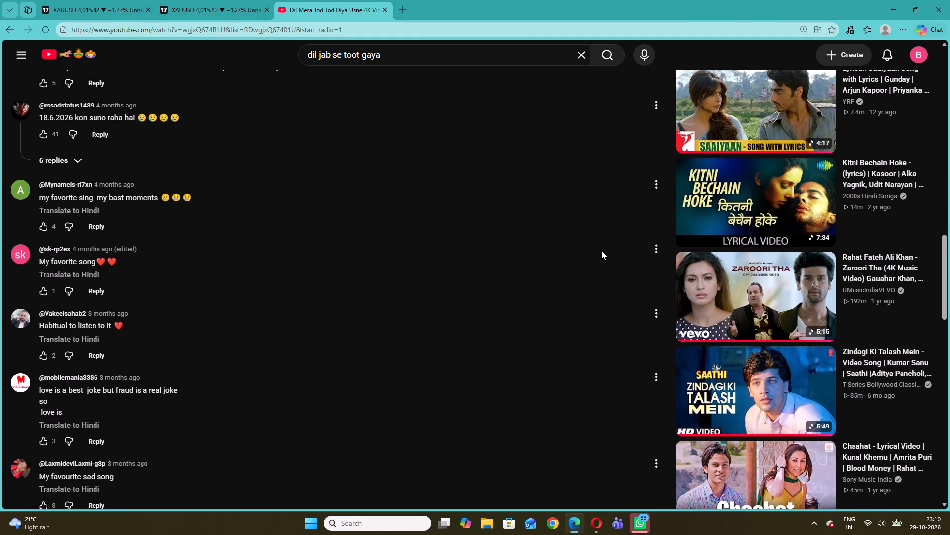
scroll(601, 251, down, 2)
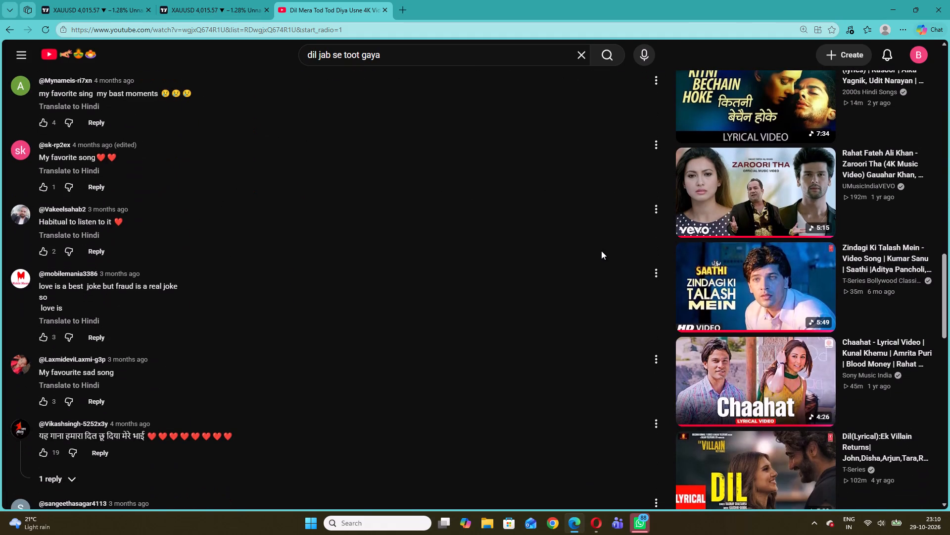
scroll(601, 251, down, 3)
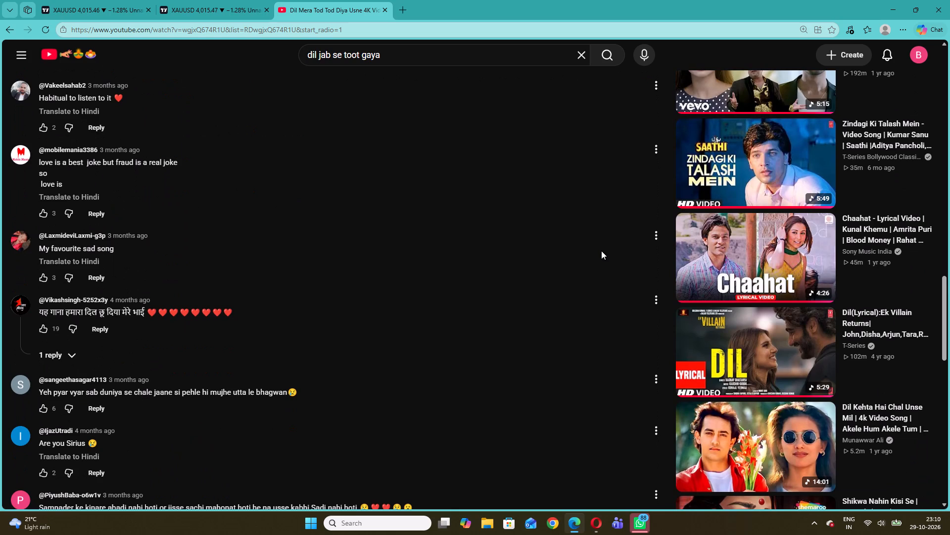
scroll(601, 251, down, 5)
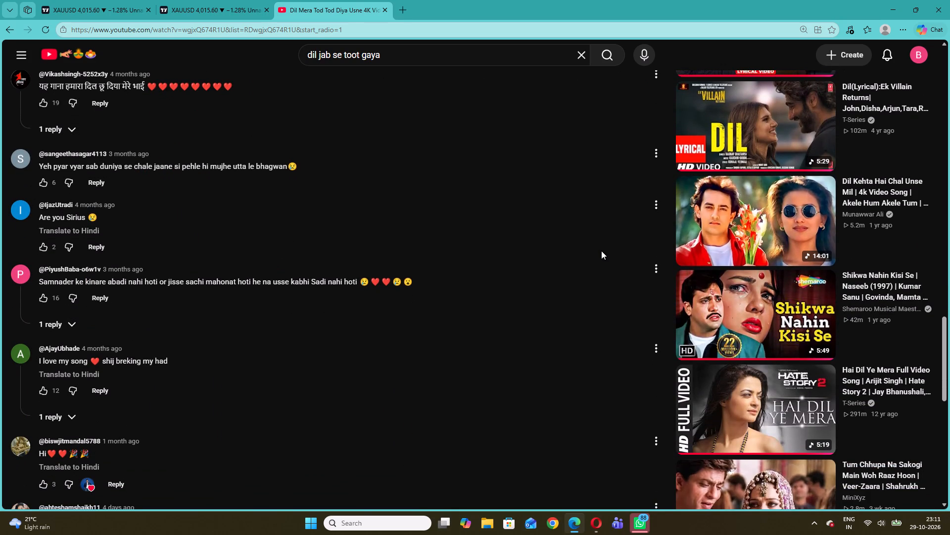
scroll(601, 251, down, 2)
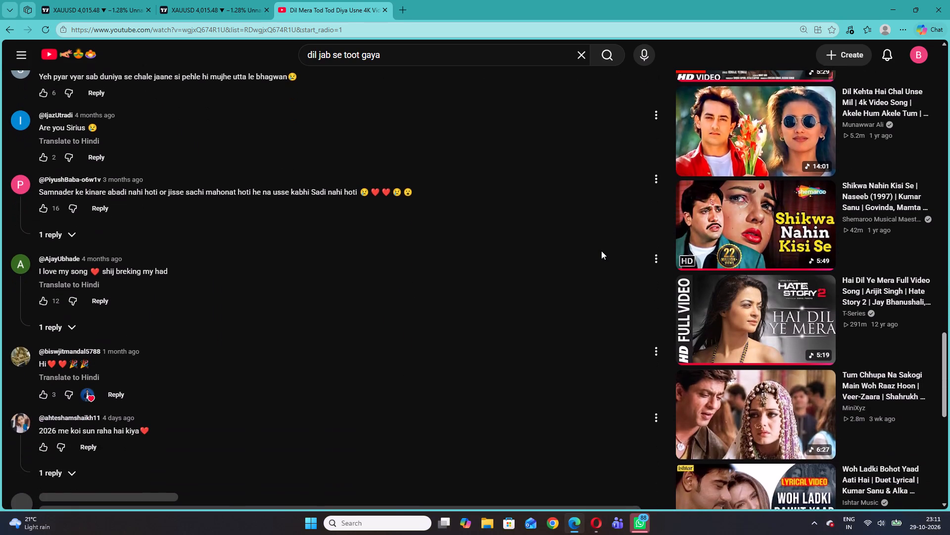
scroll(601, 251, down, 4)
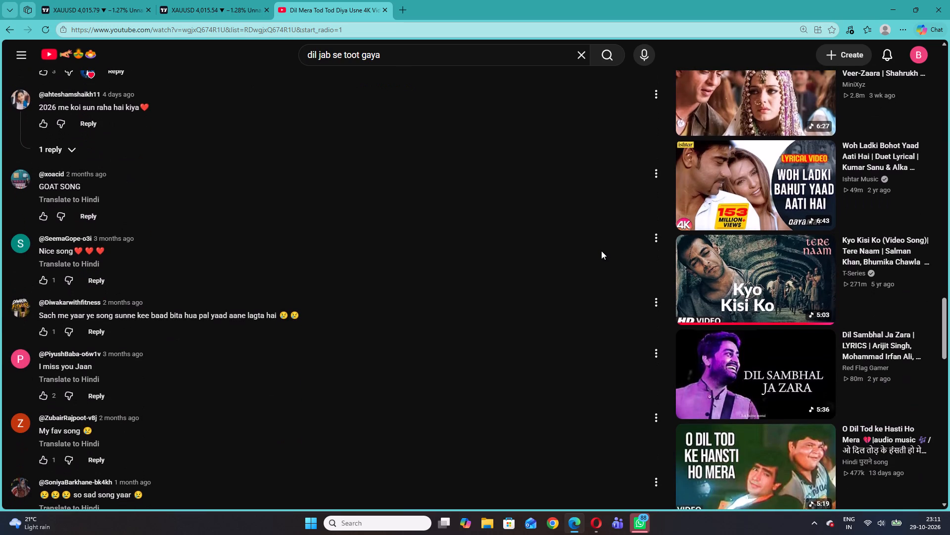
scroll(601, 251, down, 6)
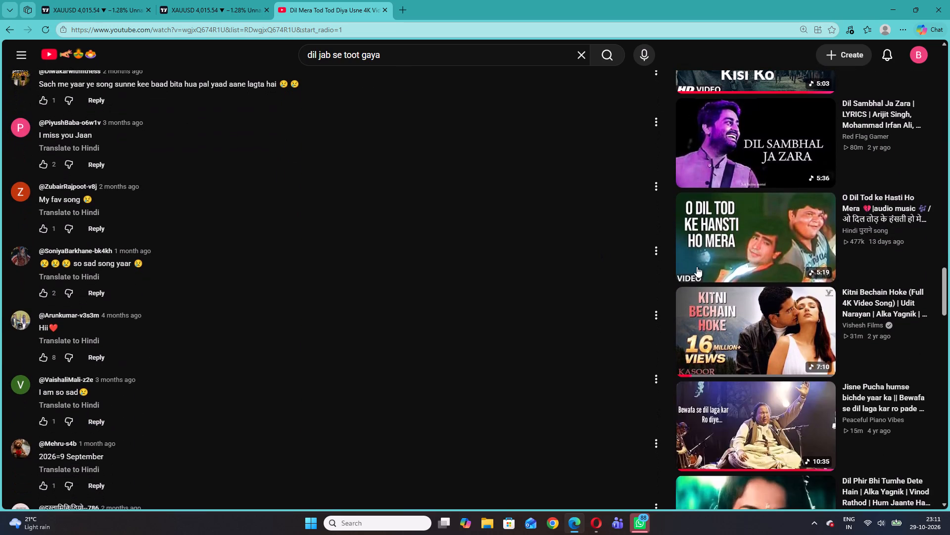
scroll(590, 270, down, 6)
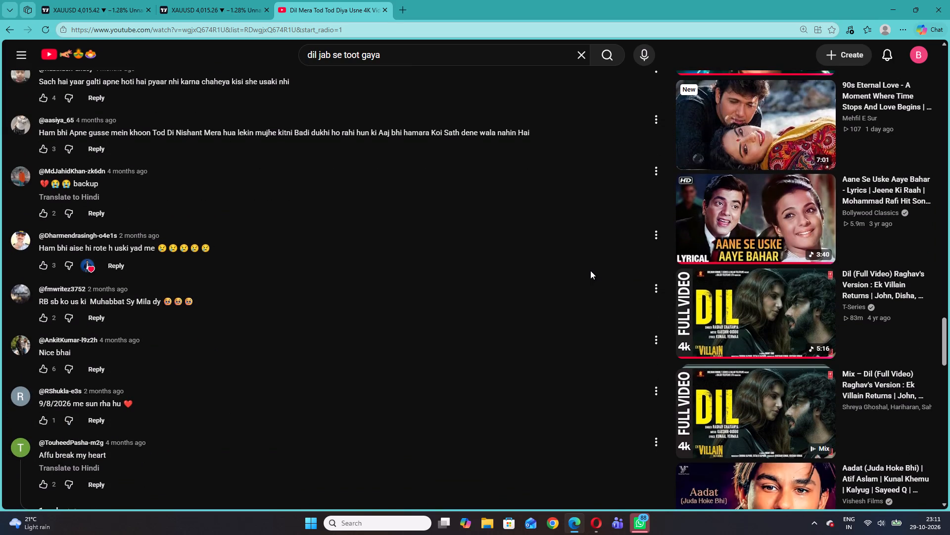
scroll(590, 270, down, 5)
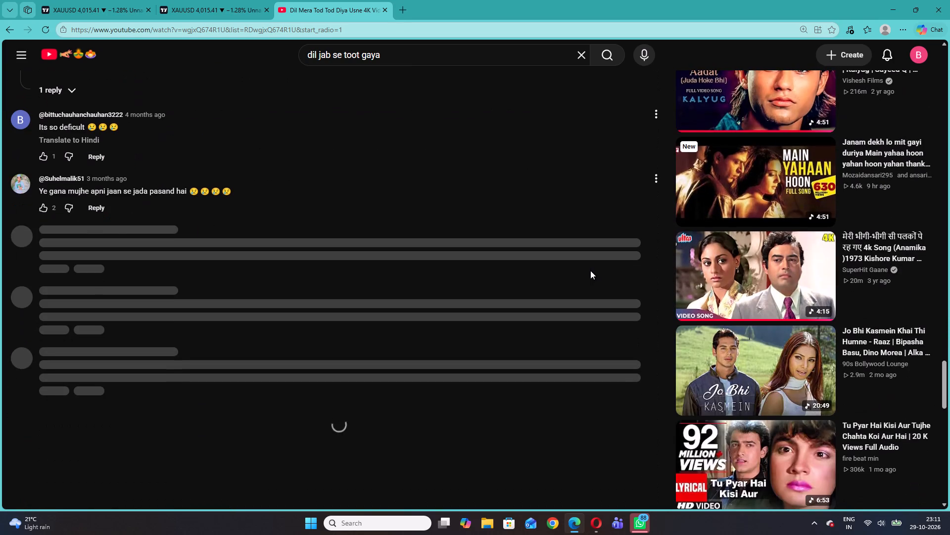
scroll(590, 270, up, 1)
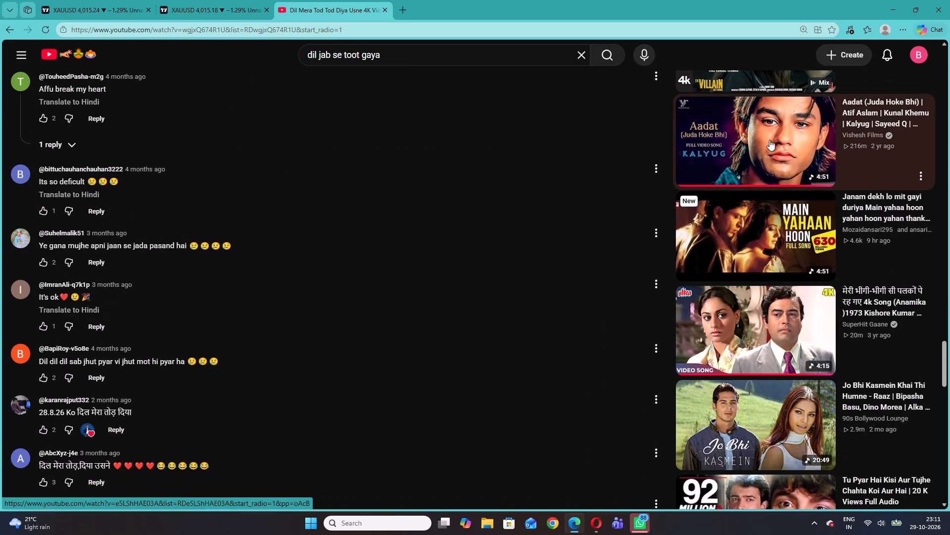
click(769, 140)
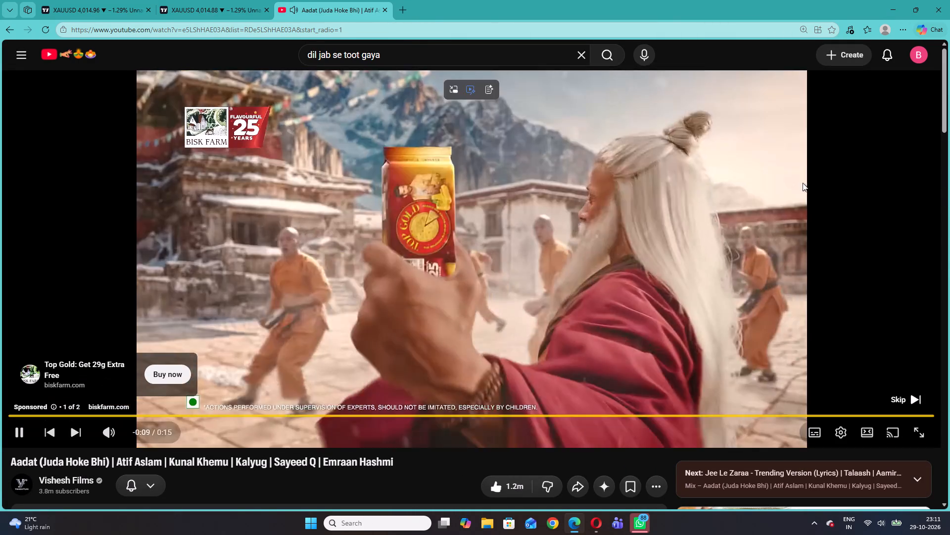
click(905, 392)
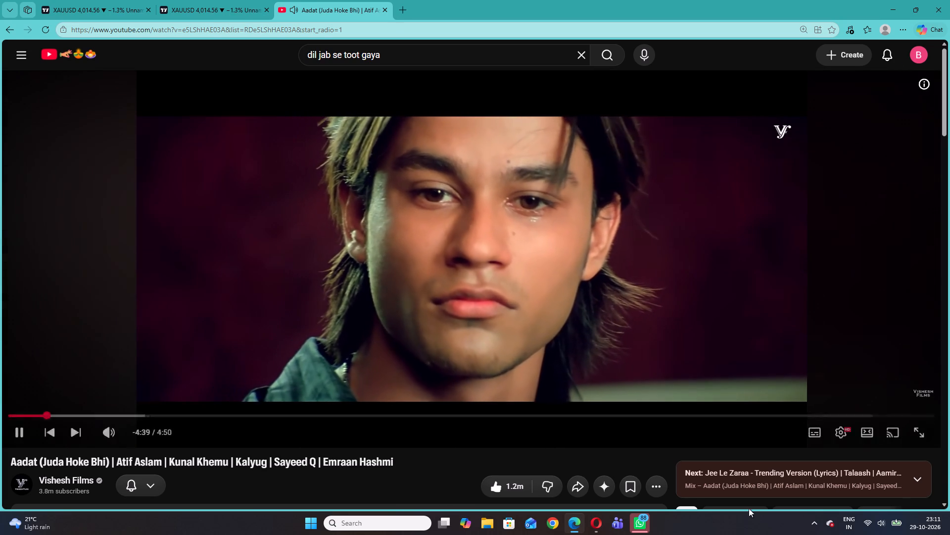
Back on the XAUUSD chart, place a short position at the 19:00 zone, spanning 19:09 to 19:41, with entry 4,032.26, stop 4,036.47 and target 4,017.07.
click(209, 0)
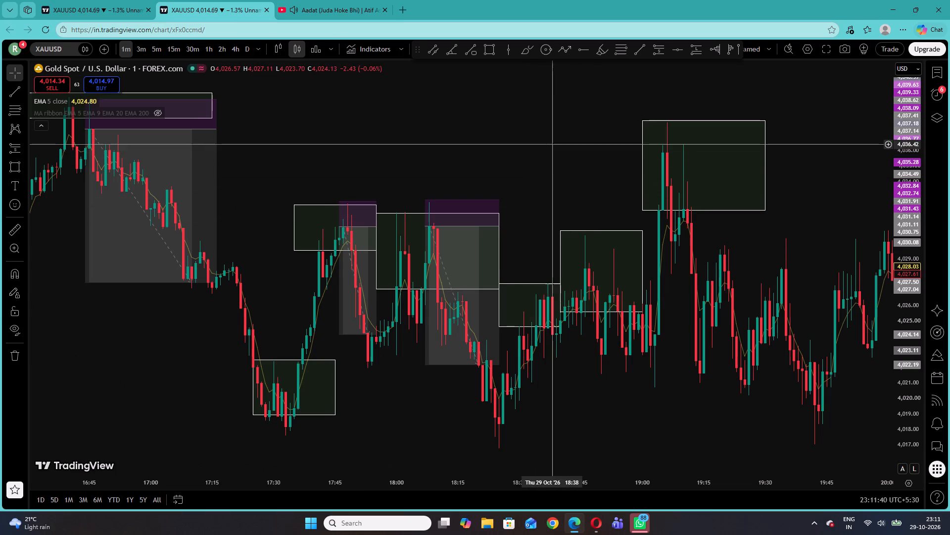
drag(578, 168, 325, 176)
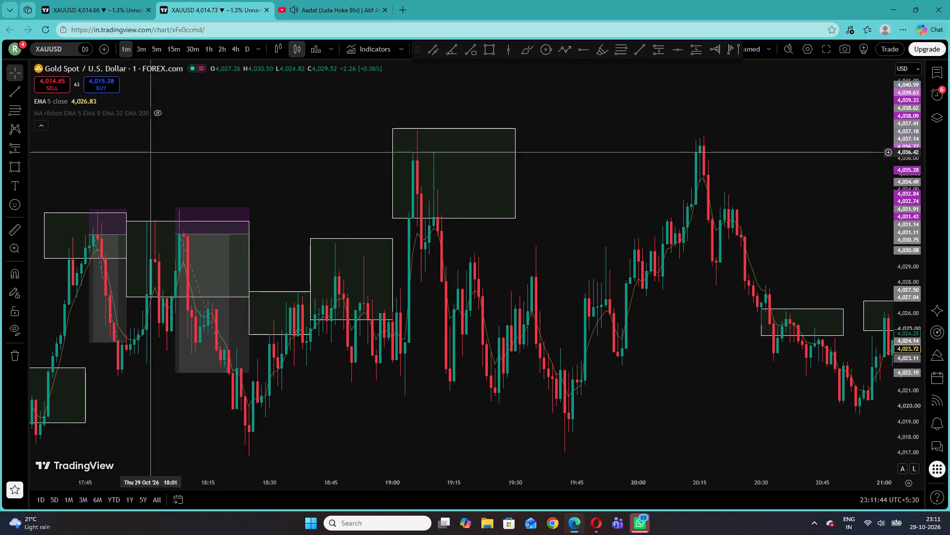
click(25, 145)
click(59, 177)
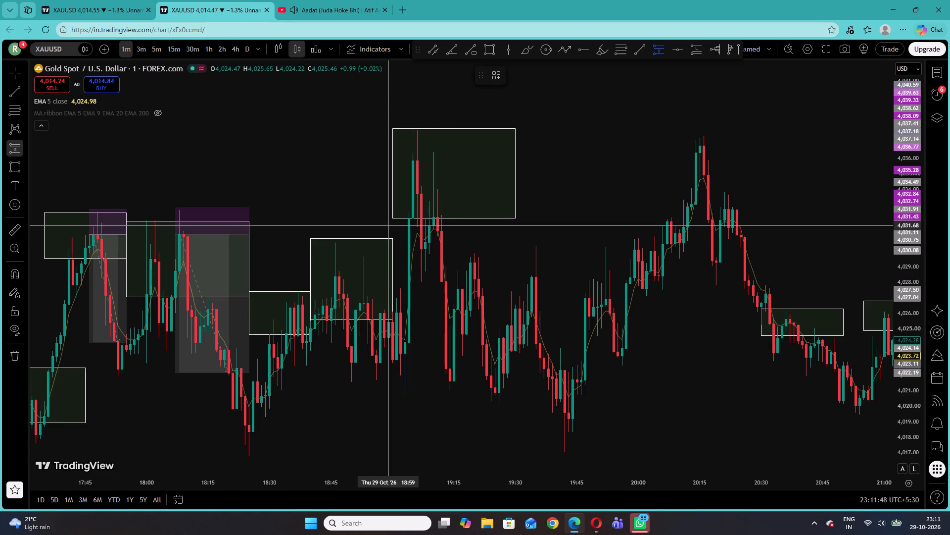
click(429, 216)
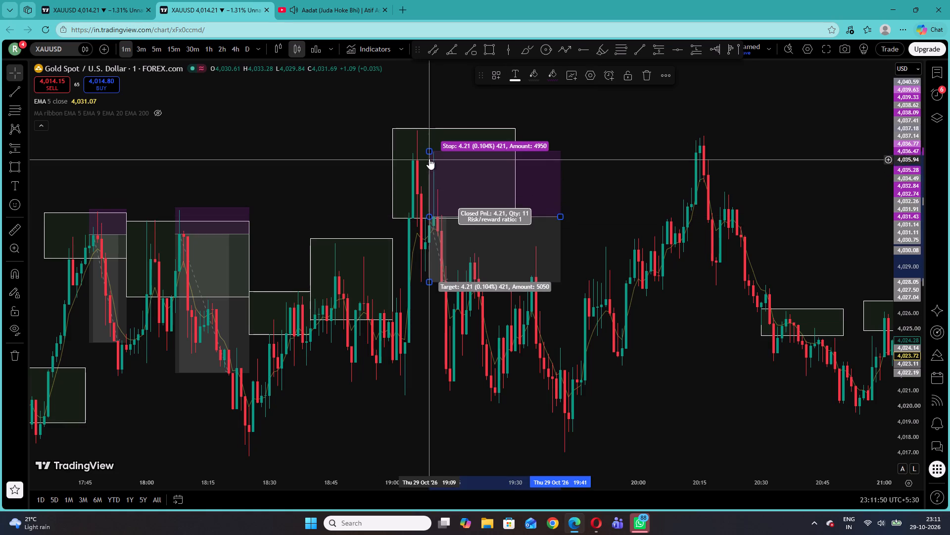
drag(431, 280, 418, 422)
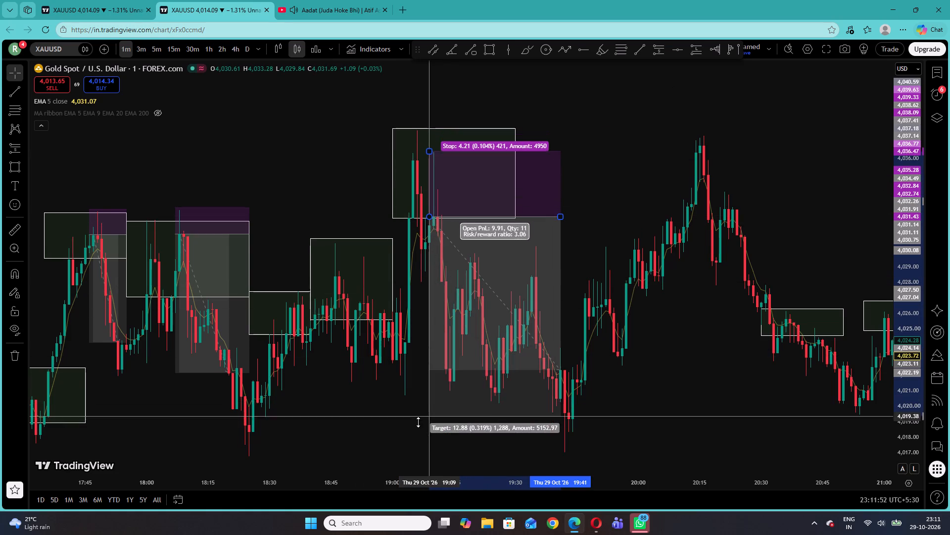
drag(418, 422, 412, 452)
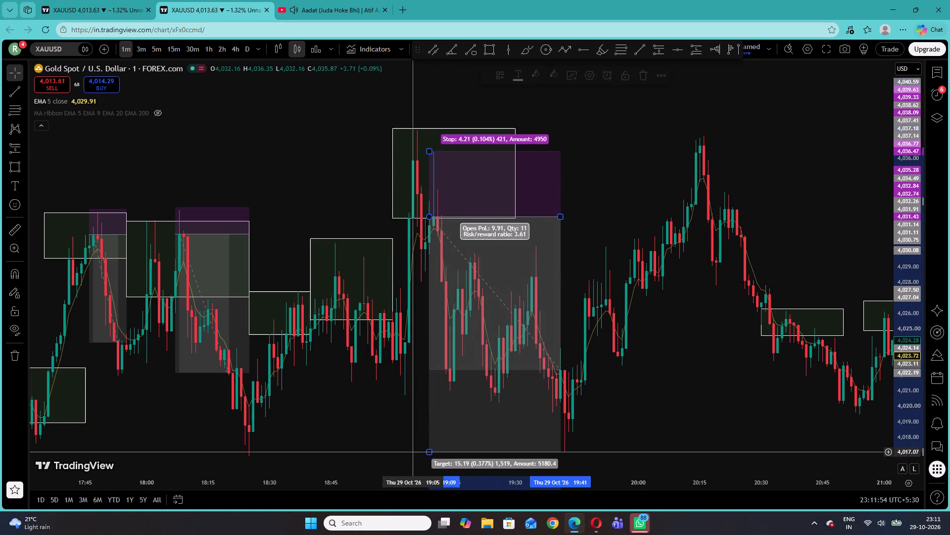
click(656, 393)
Place a short position at the 18:40 zone, spanning about 18:51 to 19:23, with entry 4,026.89, stop 4,029.88 and target 4,020.75.
drag(906, 249, 893, 360)
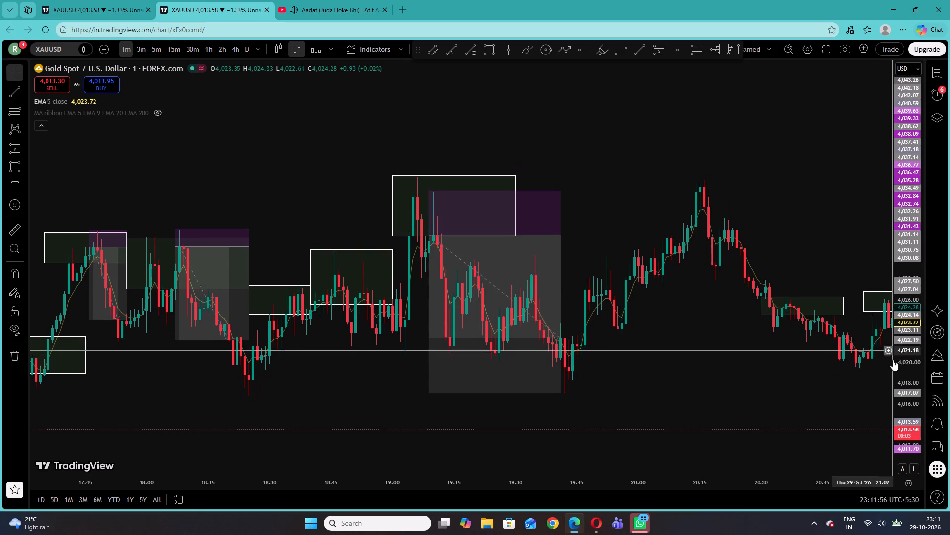
drag(893, 360, 893, 360)
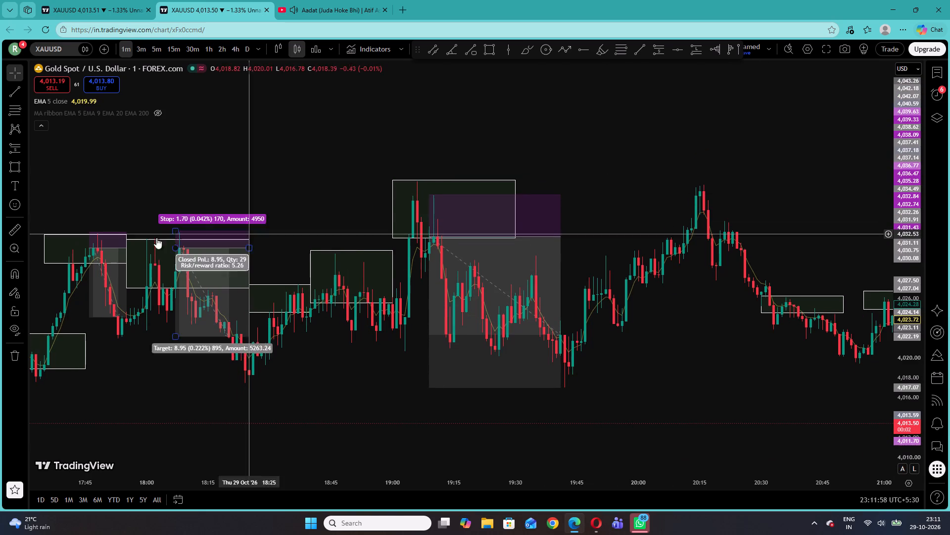
click(22, 147)
click(56, 182)
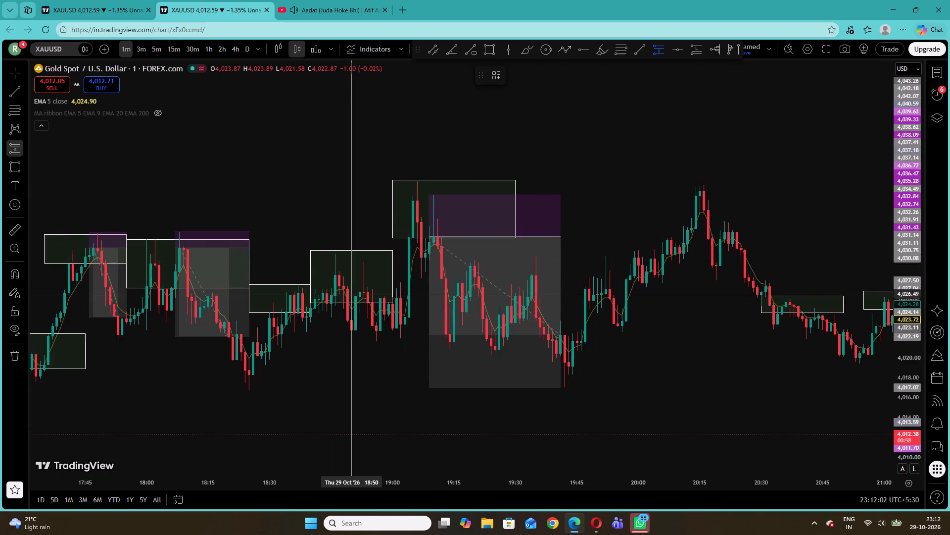
click(356, 290)
drag(354, 247, 355, 260)
drag(355, 329, 354, 351)
click(318, 161)
Place a short position at the 20:55 zone, spanning 21:02 to about 21:43, with entry 4,025.34, stop 4,026.98 and target 4,017.16.
drag(724, 206, 463, 197)
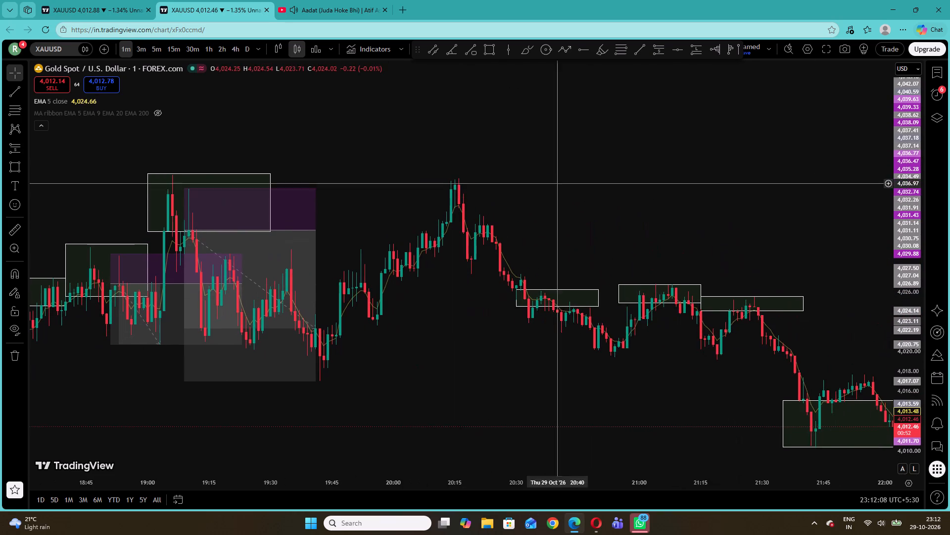
click(601, 184)
drag(706, 228, 641, 183)
drag(902, 338, 890, 267)
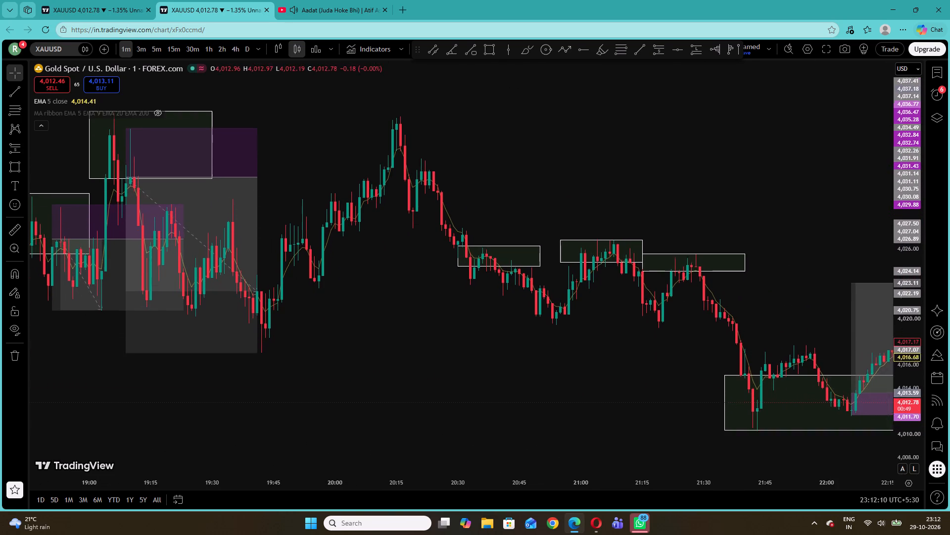
drag(890, 267, 869, 102)
drag(779, 159, 649, 142)
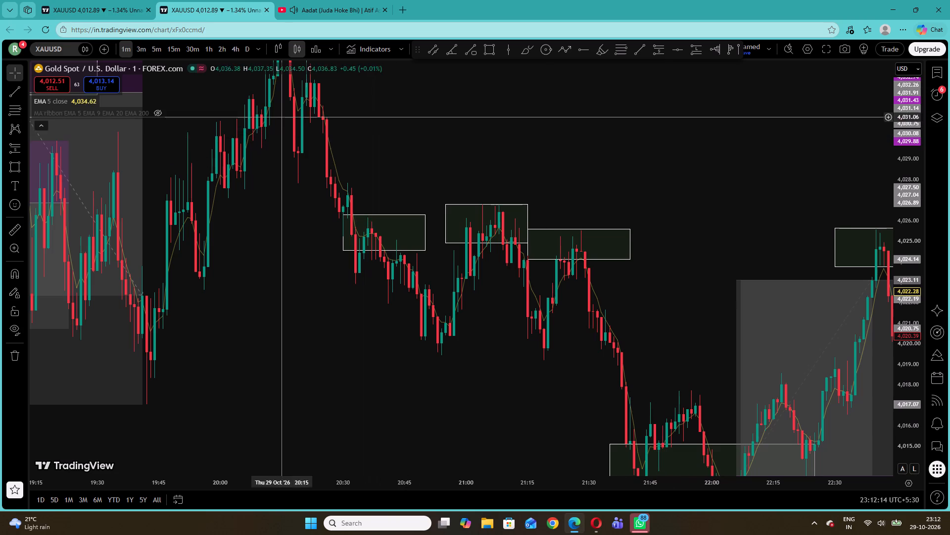
click(22, 148)
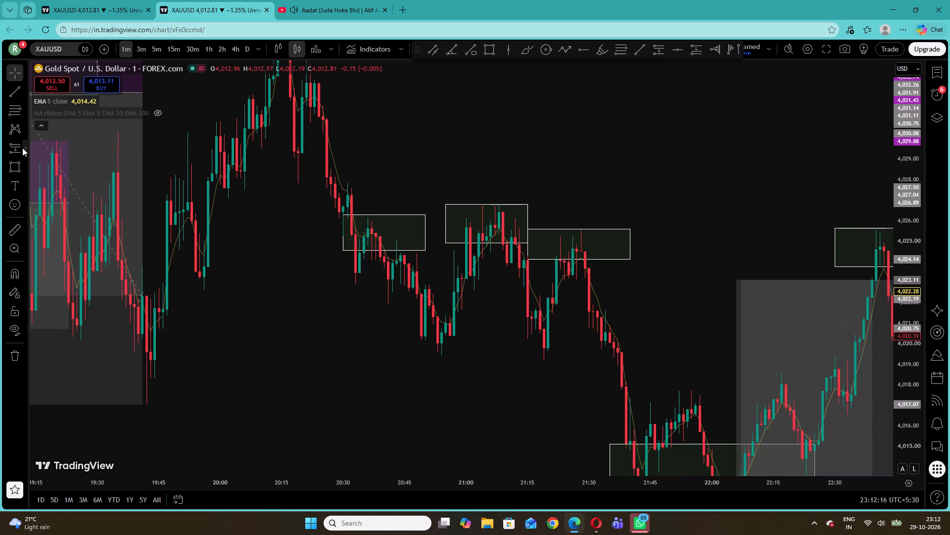
click(66, 175)
click(473, 234)
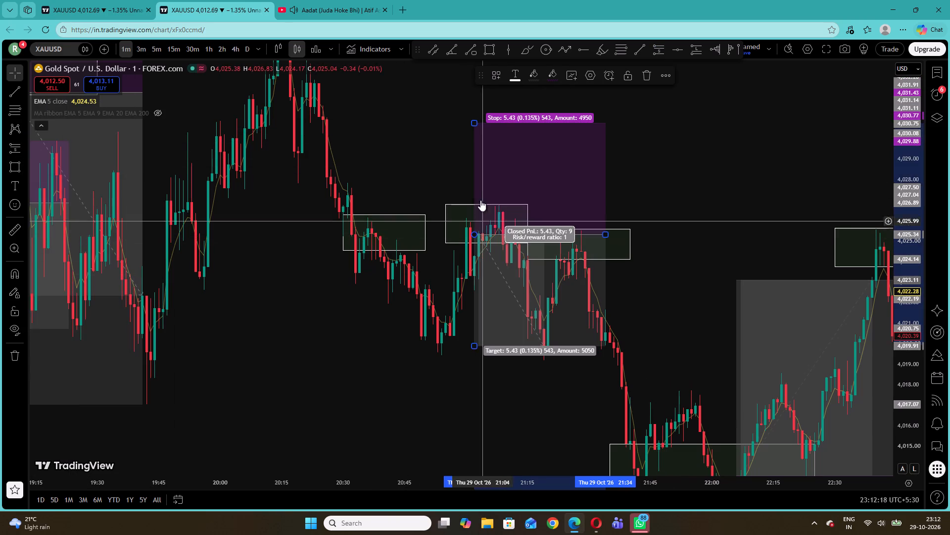
drag(475, 120, 496, 201)
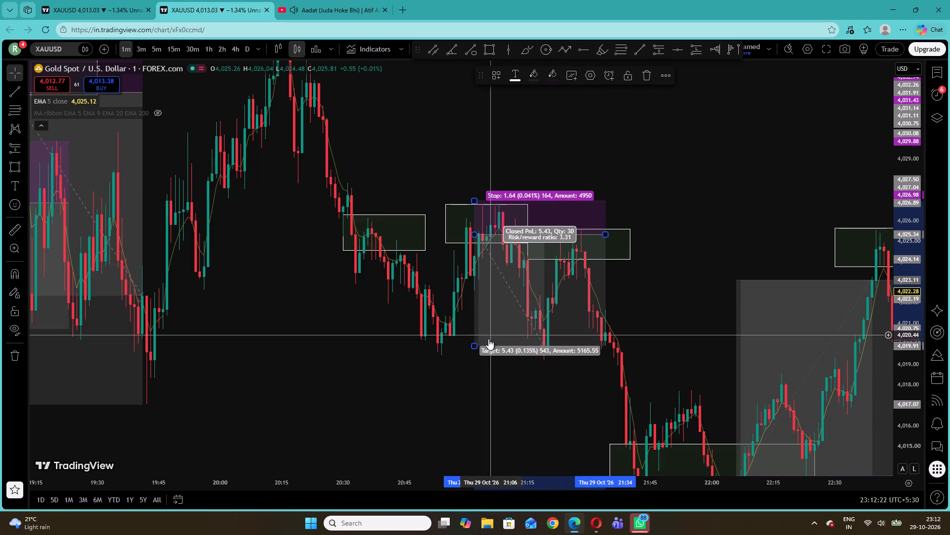
drag(475, 348, 469, 385)
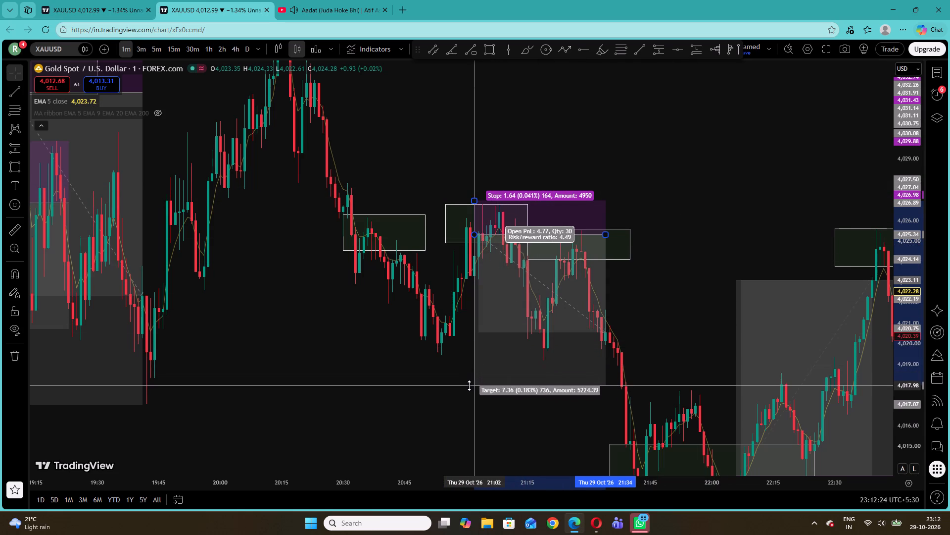
drag(469, 385, 469, 389)
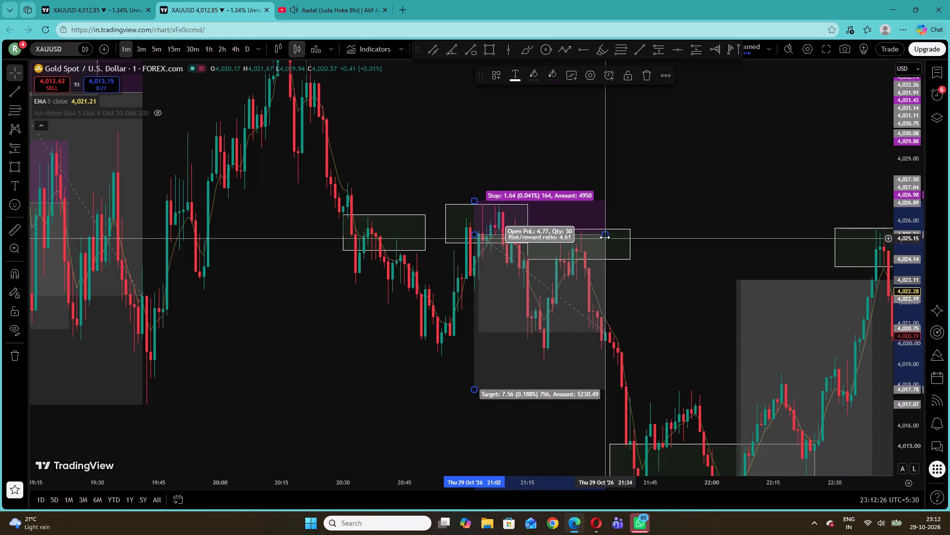
drag(606, 234, 529, 233)
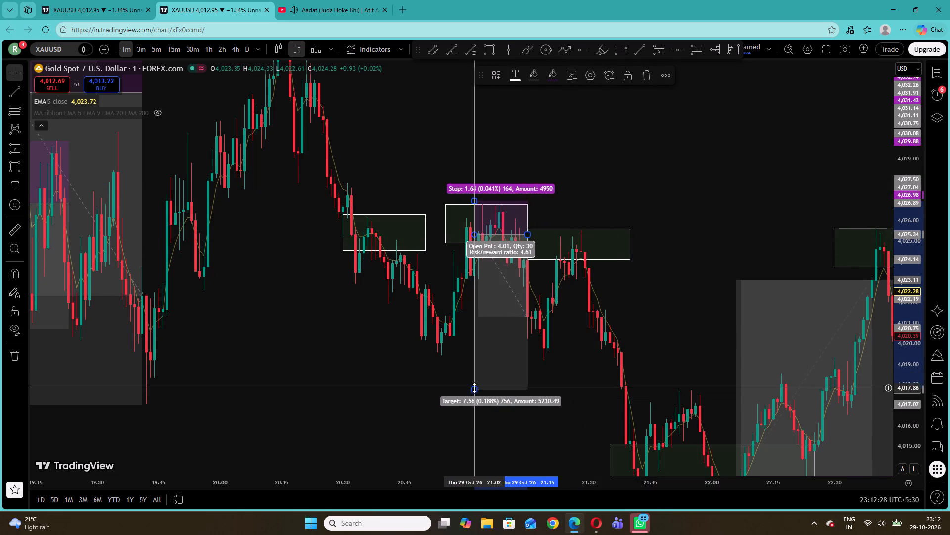
drag(474, 388, 474, 397)
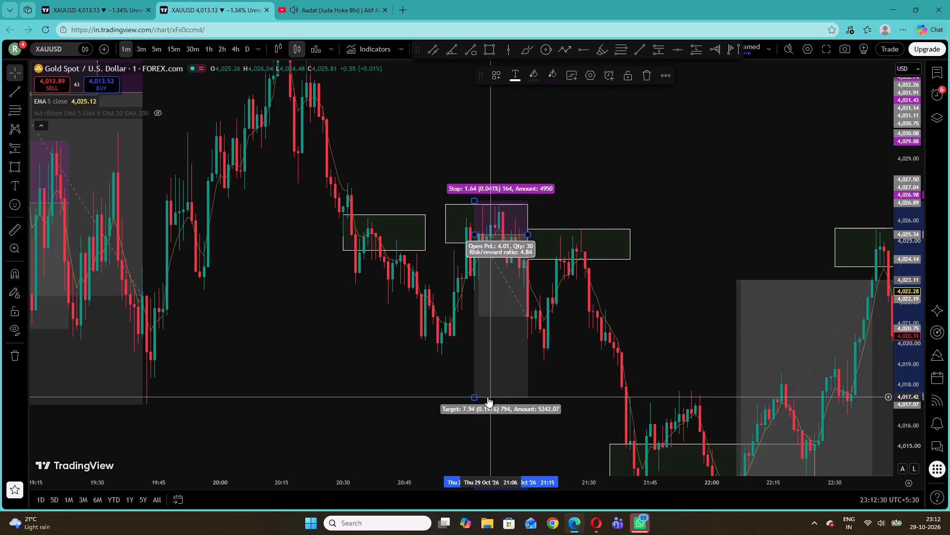
drag(475, 396, 477, 402)
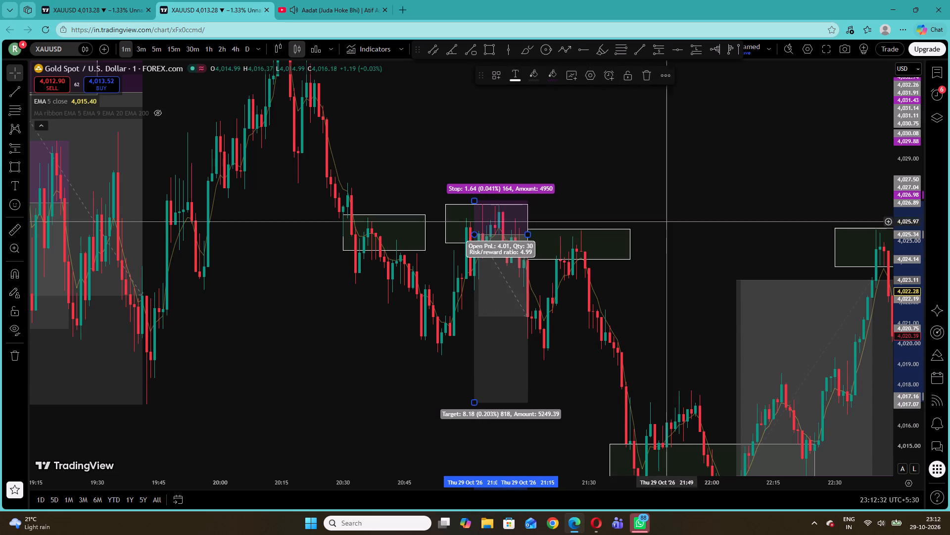
drag(531, 235, 637, 234)
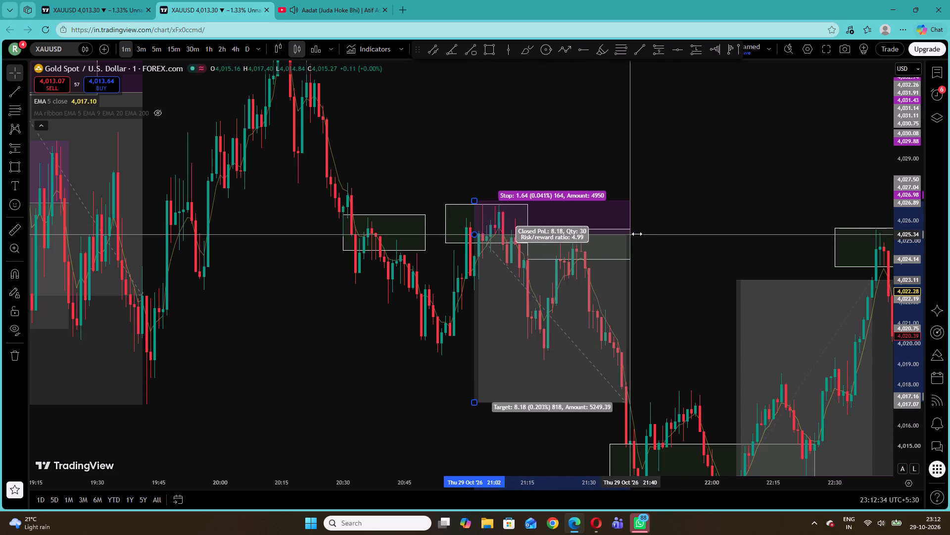
drag(637, 234, 641, 233)
click(687, 237)
Examine the most recent XAUUSD price action on the 5-minute timeframe and return to the 1-minute chart.
drag(696, 227, 409, 172)
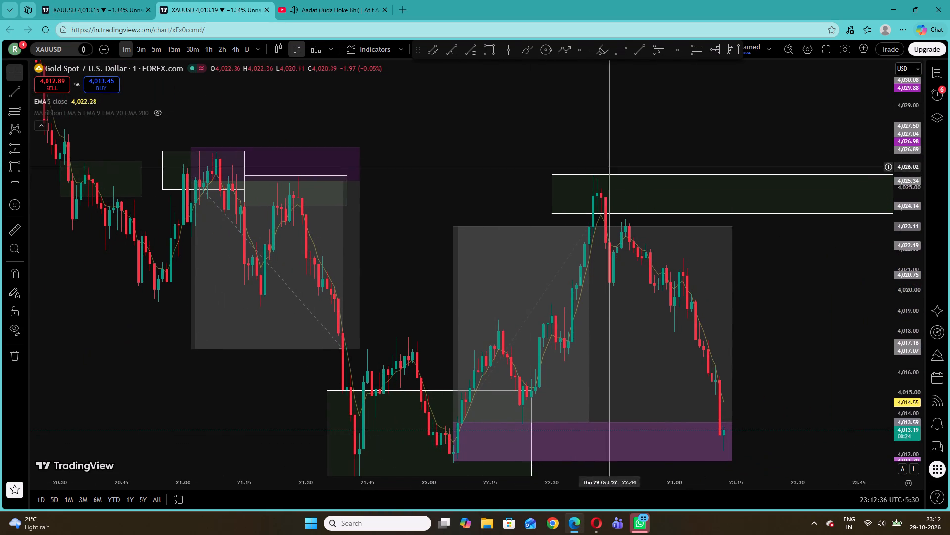
drag(785, 341, 650, 214)
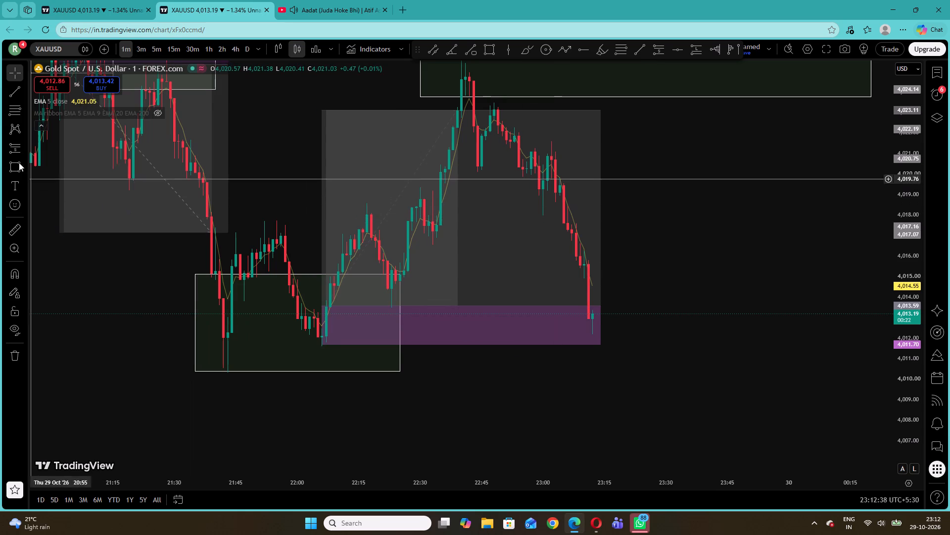
click(159, 45)
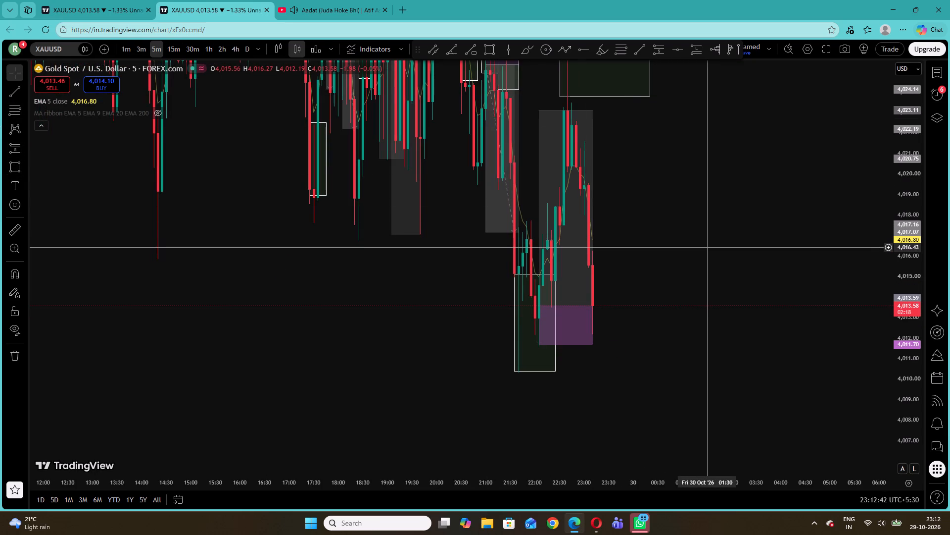
click(125, 51)
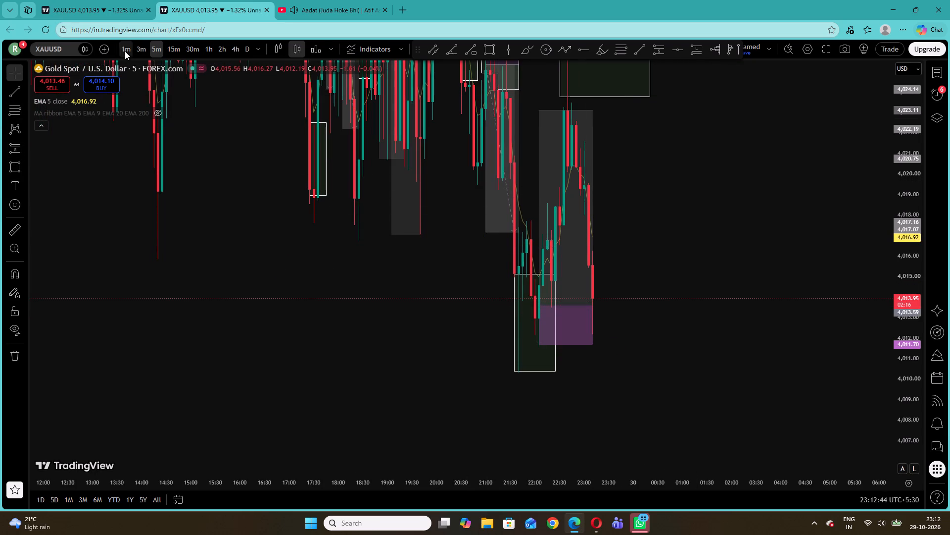
drag(731, 290, 711, 295)
drag(730, 250, 670, 263)
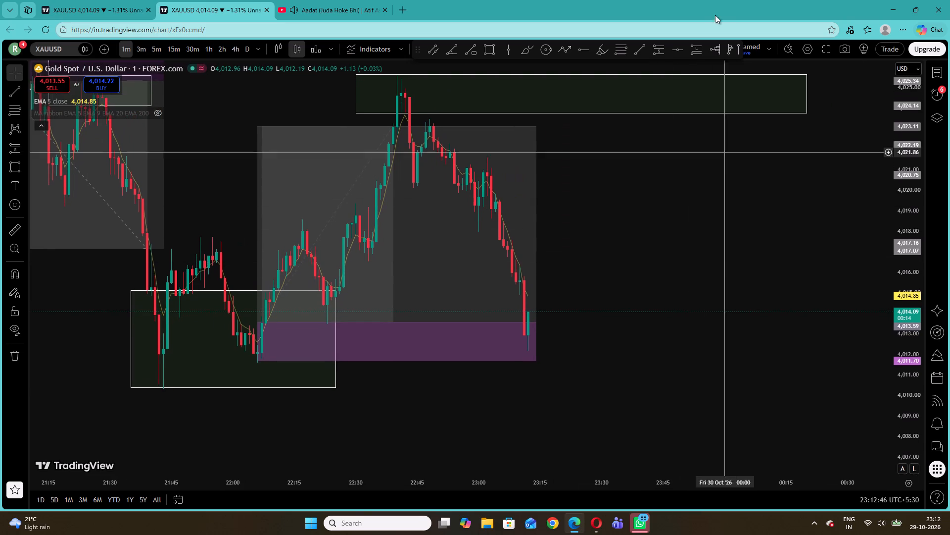
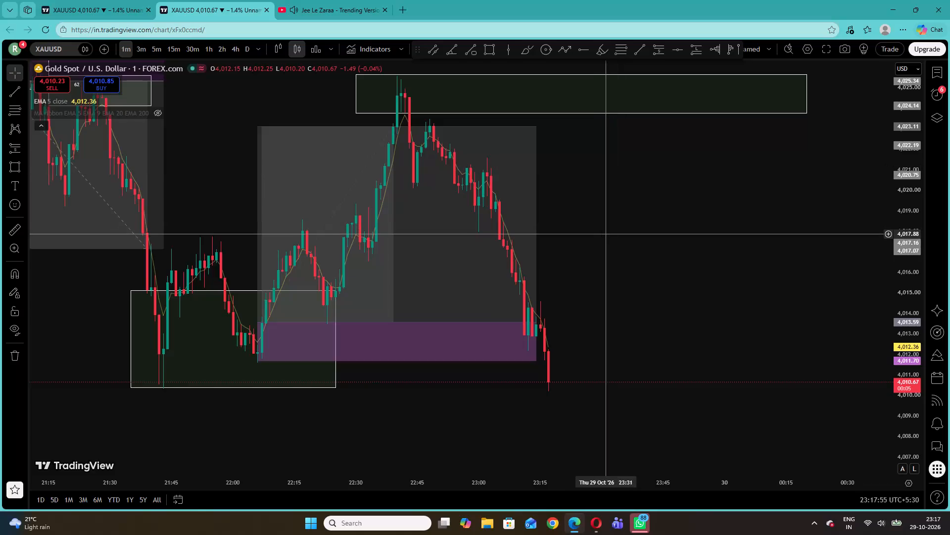
Remove all drawings from the 1-minute XAUUSD chart.
right_click(621, 208)
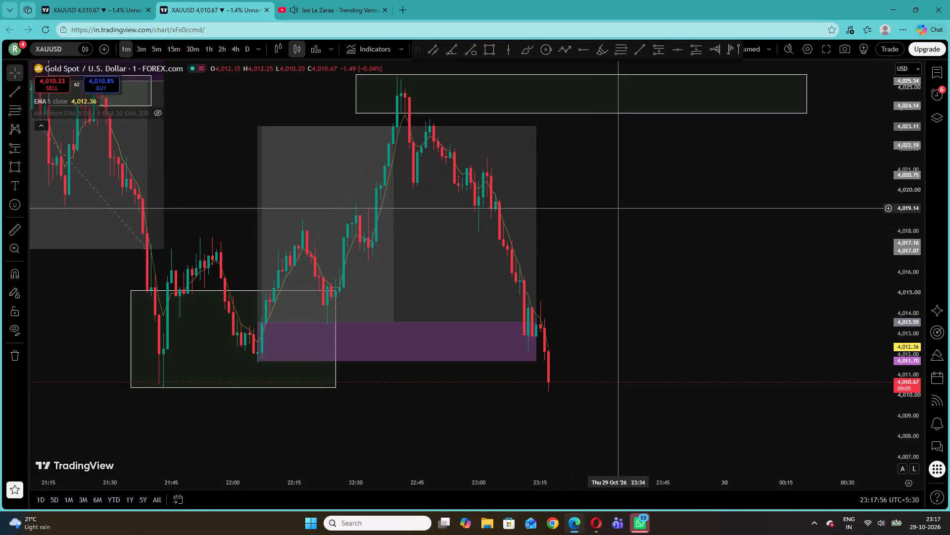
click(701, 426)
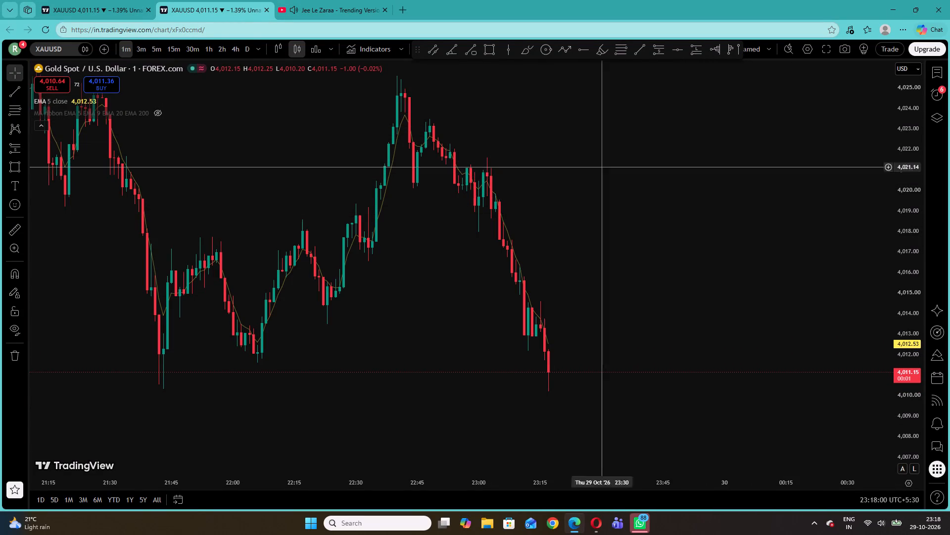
Switch the XAUUSD chart to the 5-minute timeframe and reset the chart view.
drag(907, 250, 910, 320)
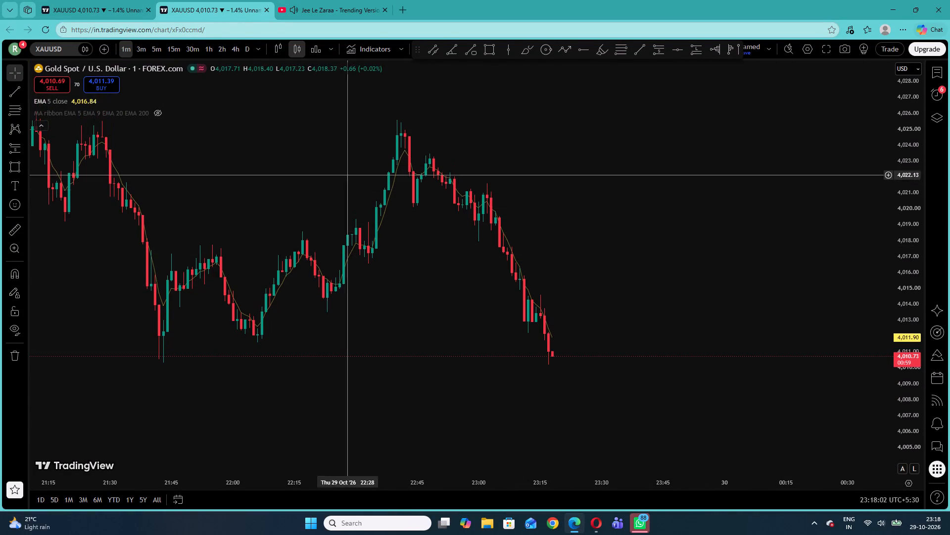
drag(376, 166, 627, 236)
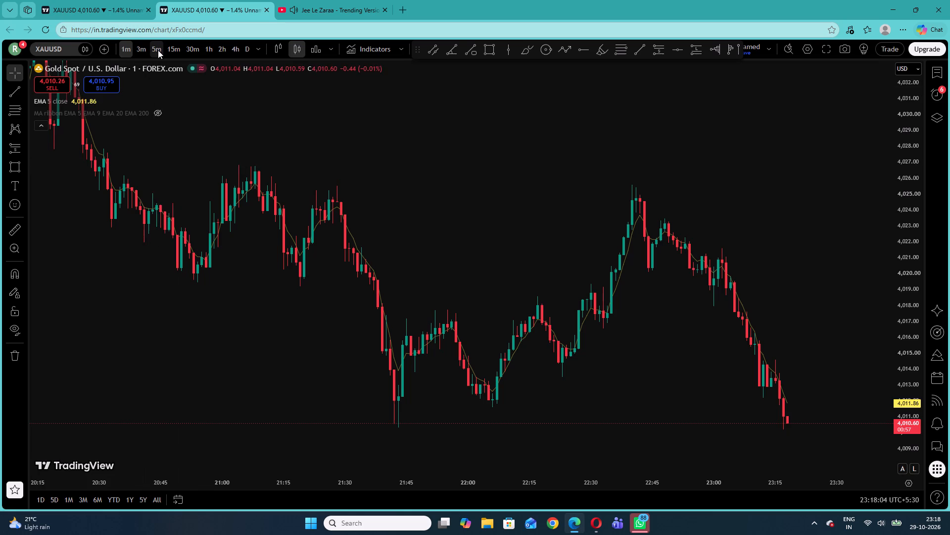
click(158, 50)
right_click(552, 160)
click(569, 171)
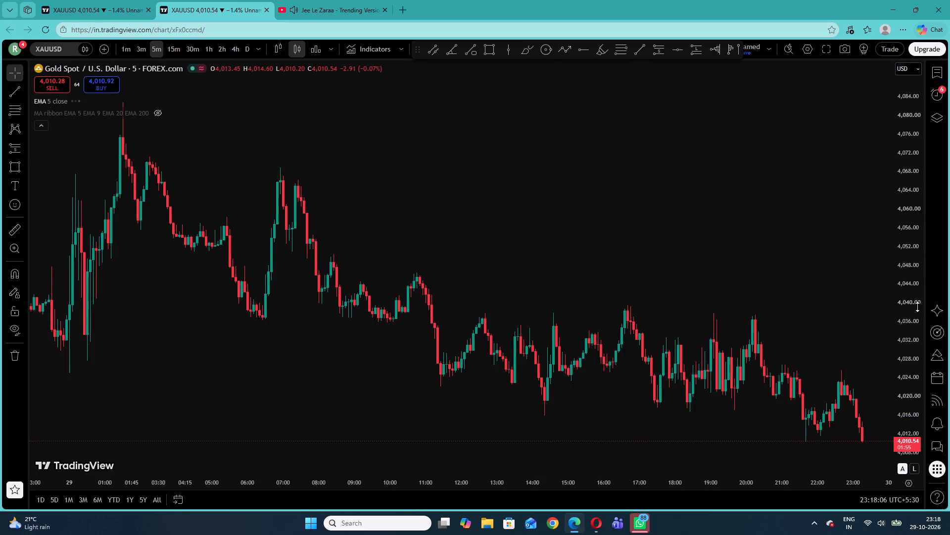
drag(915, 307, 916, 278)
drag(419, 184, 686, 219)
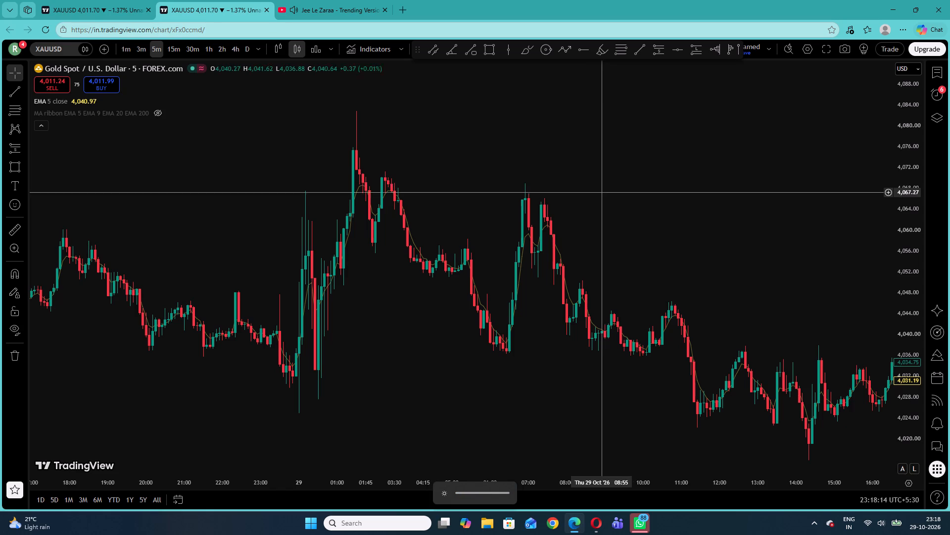
On YouTube, play the suggested video "Bekhayali Full Song" and skip the advert.
click(311, 0)
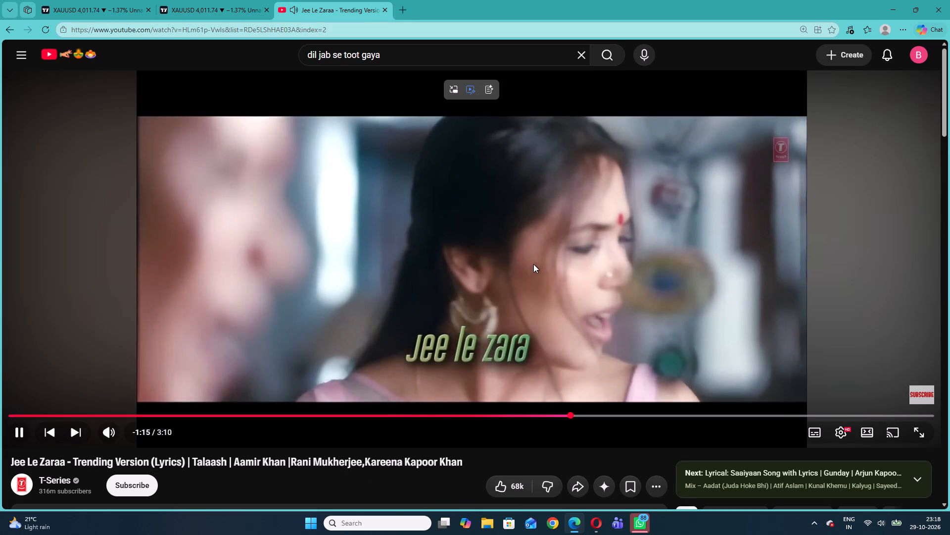
scroll(533, 264, down, 6)
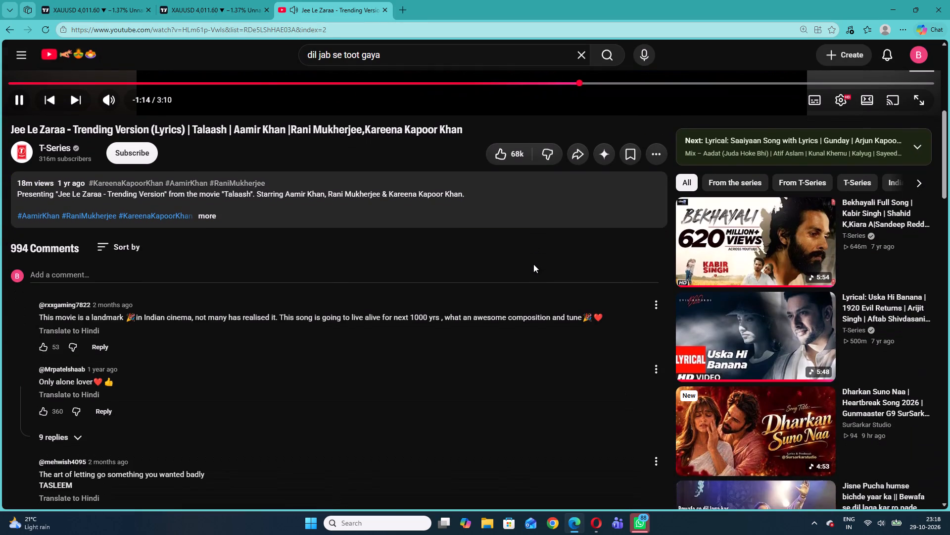
click(756, 238)
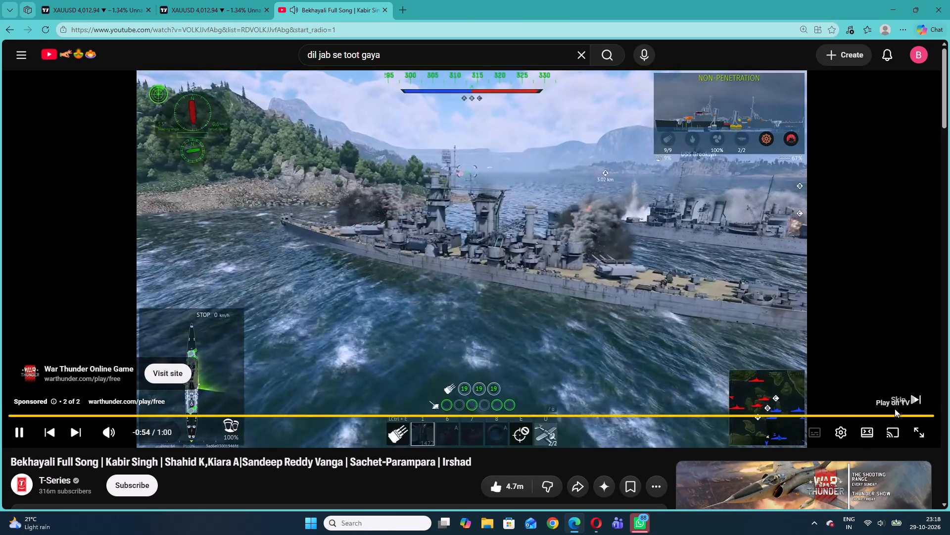
click(897, 407)
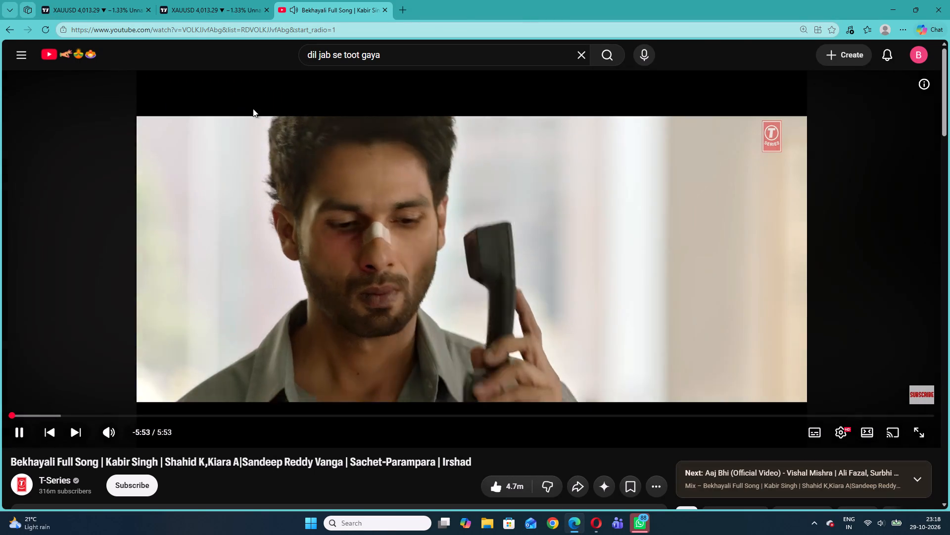
Back on the 5-minute XAUUSD chart, examine the price history from 29 October back to 9 October and forward to 12 October.
click(209, 19)
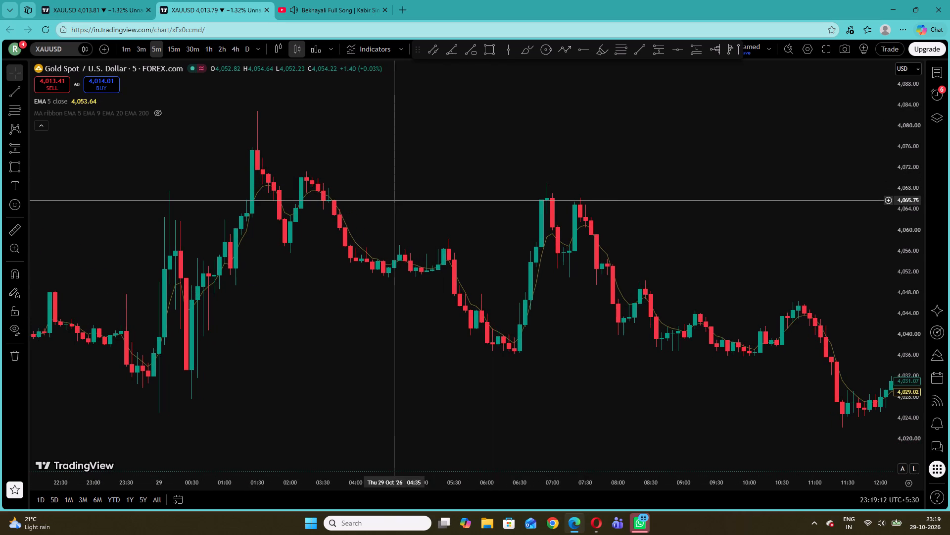
drag(394, 200, 865, 210)
drag(229, 200, 815, 211)
drag(140, 223, 898, 241)
drag(234, 201, 860, 231)
drag(197, 202, 949, 205)
drag(254, 215, 924, 201)
drag(895, 198, 899, 272)
drag(270, 217, 949, 173)
drag(230, 212, 949, 151)
drag(165, 182, 941, 153)
drag(97, 201, 931, 201)
drag(152, 191, 899, 168)
drag(1, 178, 562, 247)
drag(302, 137, 394, 373)
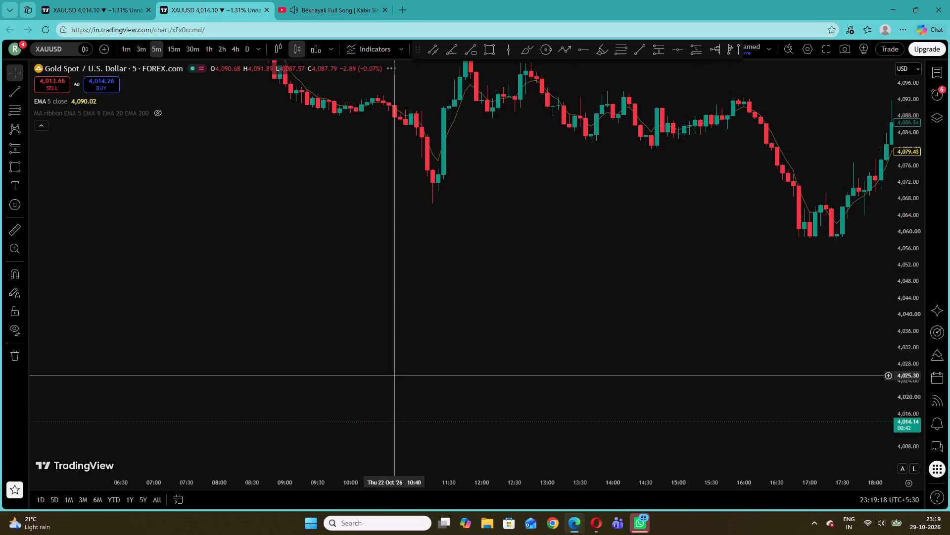
drag(345, 229, 942, 388)
drag(464, 288, 933, 402)
drag(392, 246, 946, 334)
drag(320, 289, 949, 343)
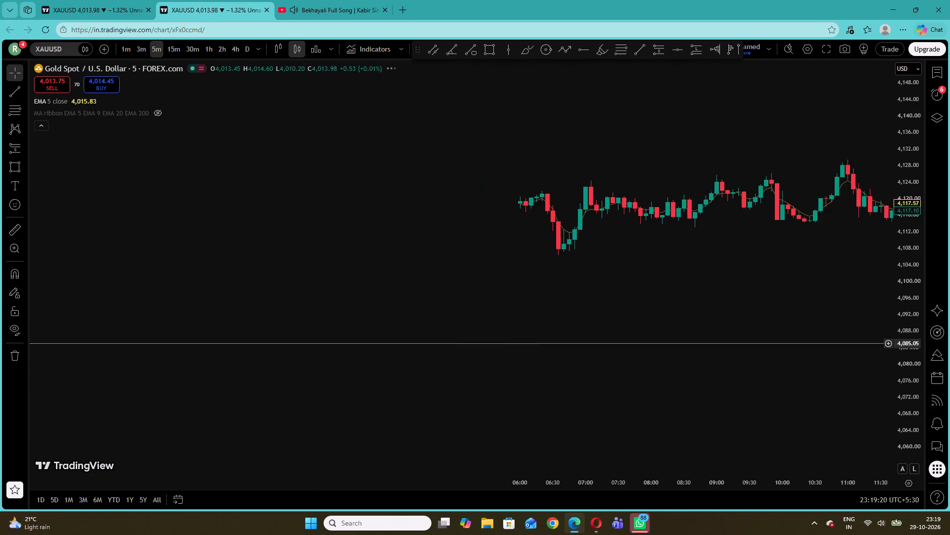
drag(268, 314, 920, 315)
drag(375, 278, 949, 306)
drag(350, 285, 938, 383)
drag(324, 292, 943, 359)
drag(286, 309, 937, 418)
drag(426, 247, 548, 401)
drag(390, 292, 947, 395)
drag(362, 308, 949, 356)
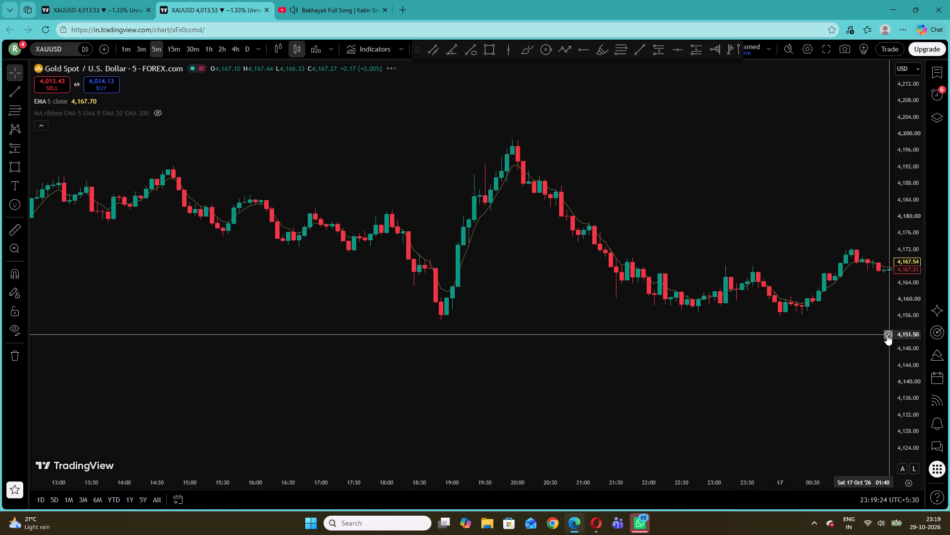
drag(187, 250, 752, 260)
drag(304, 246, 943, 281)
drag(219, 247, 876, 266)
drag(191, 255, 825, 265)
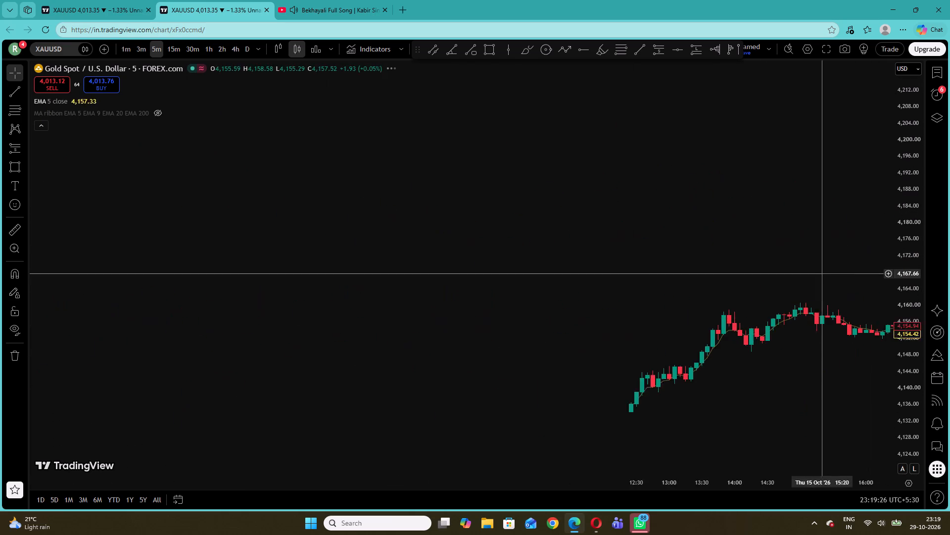
drag(825, 265, 840, 270)
drag(115, 256, 937, 245)
drag(157, 311, 889, 214)
drag(274, 227, 867, 256)
drag(296, 217, 949, 287)
drag(168, 301, 201, 328)
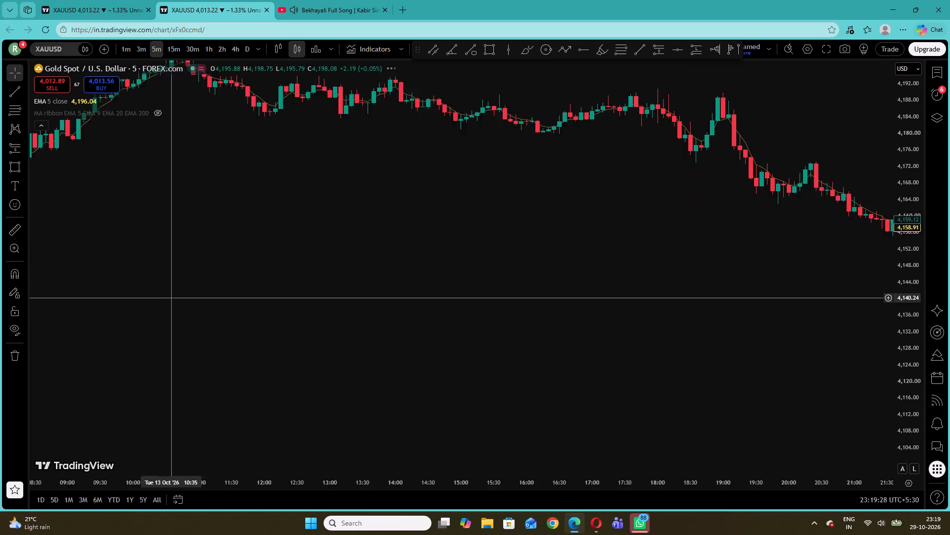
drag(201, 328, 772, 384)
drag(272, 284, 914, 325)
drag(228, 283, 874, 296)
drag(249, 287, 870, 318)
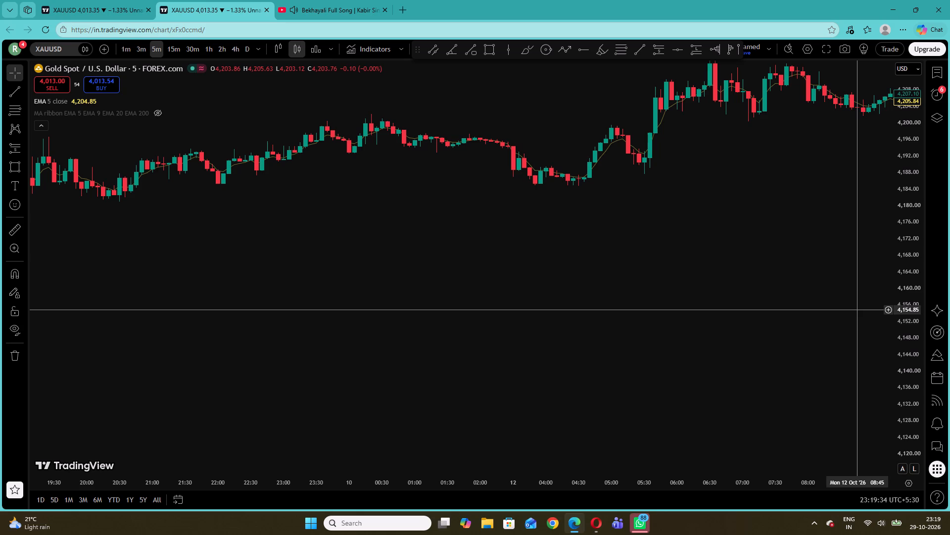
drag(215, 189, 735, 317)
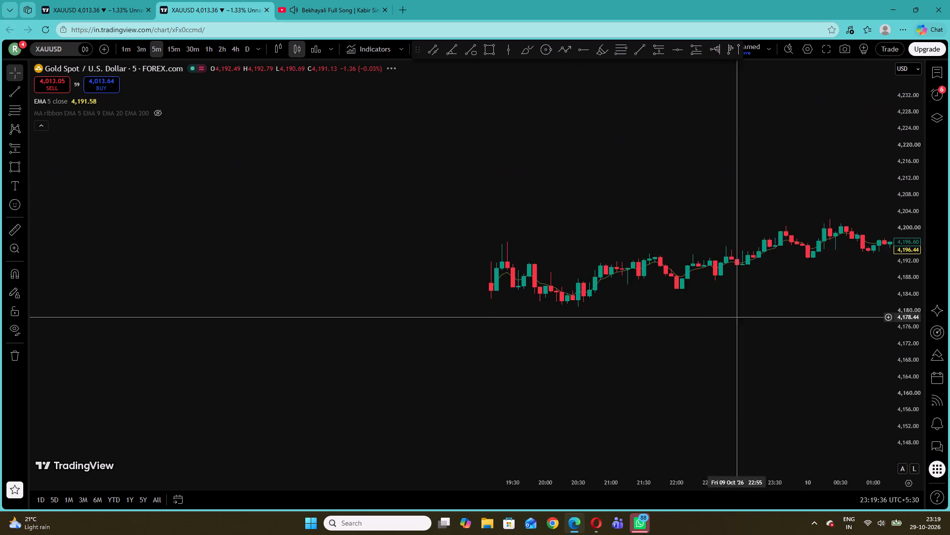
drag(337, 307, 781, 298)
drag(262, 204, 813, 263)
drag(622, 323, 177, 254)
drag(726, 282, 261, 263)
drag(680, 281, 680, 282)
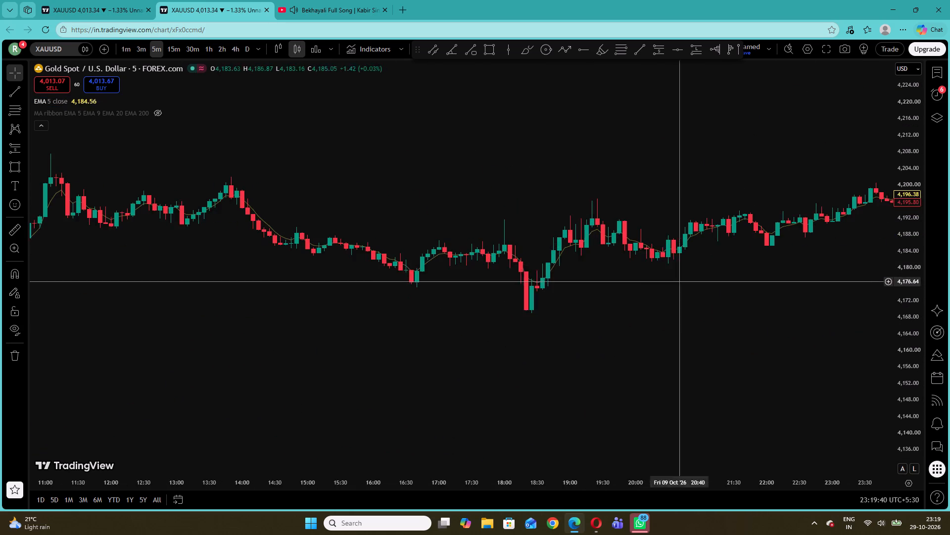
drag(680, 282, 183, 297)
drag(552, 317, 126, 302)
drag(677, 314, 441, 306)
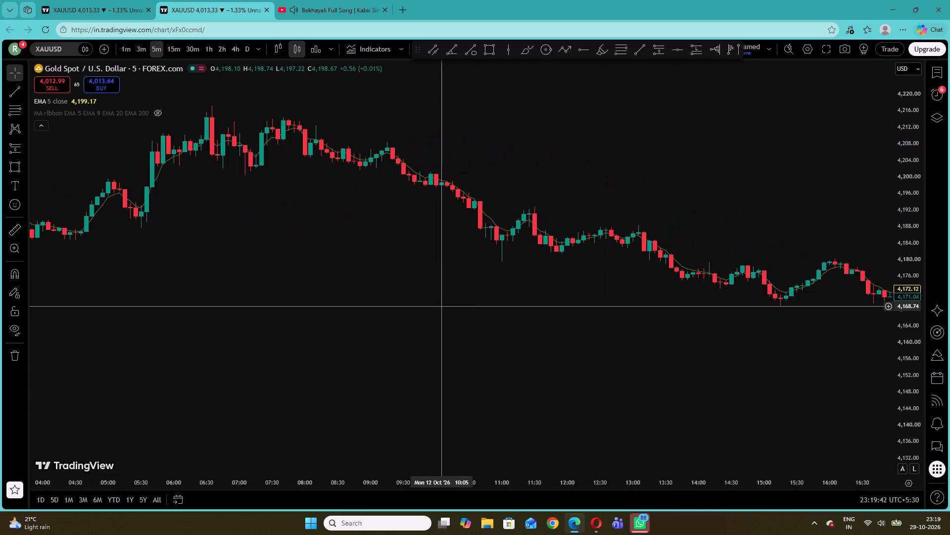
Draw a zone rectangle on 12 October from about 05:55 to 06:20, between prices 4,205.61 and 4,203.32.
drag(919, 386, 910, 234)
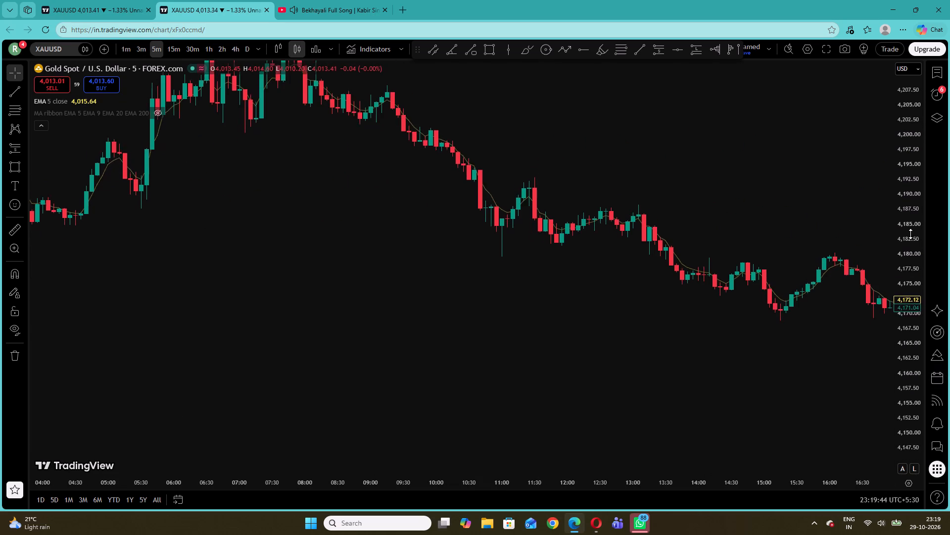
drag(910, 234, 910, 145)
drag(313, 237, 491, 392)
drag(393, 217, 528, 387)
click(654, 186)
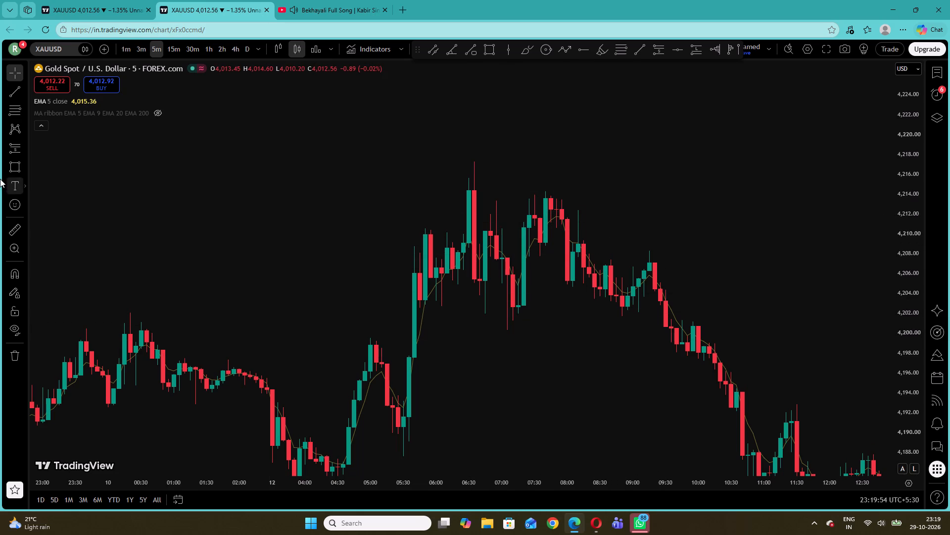
click(10, 167)
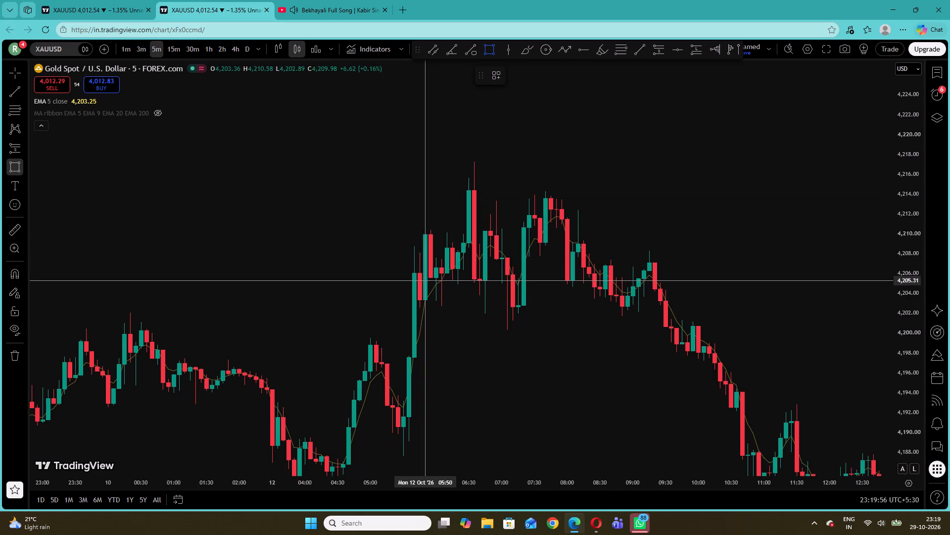
click(429, 277)
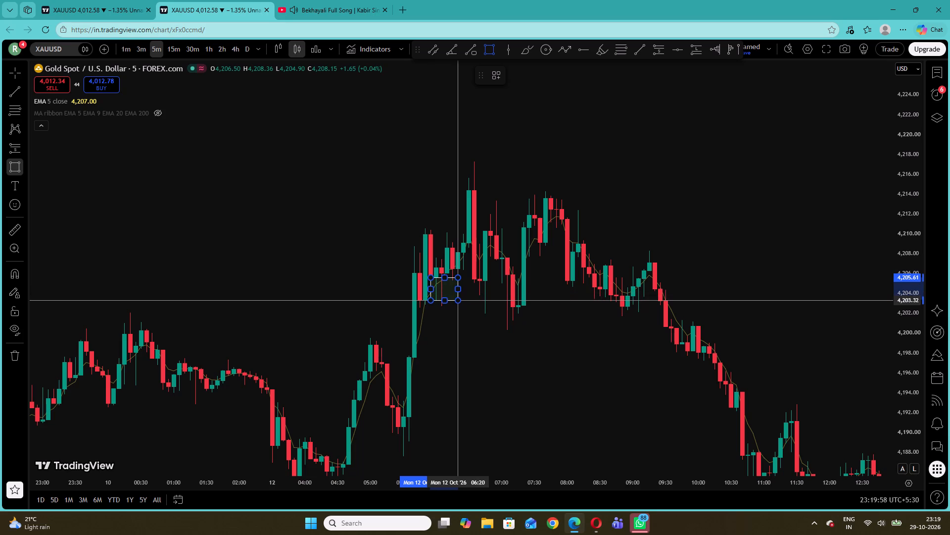
click(458, 300)
click(445, 329)
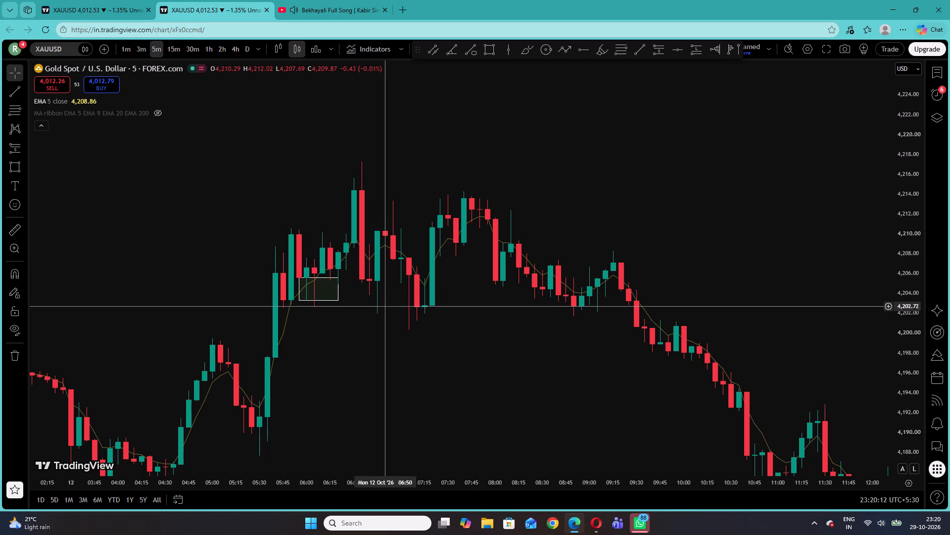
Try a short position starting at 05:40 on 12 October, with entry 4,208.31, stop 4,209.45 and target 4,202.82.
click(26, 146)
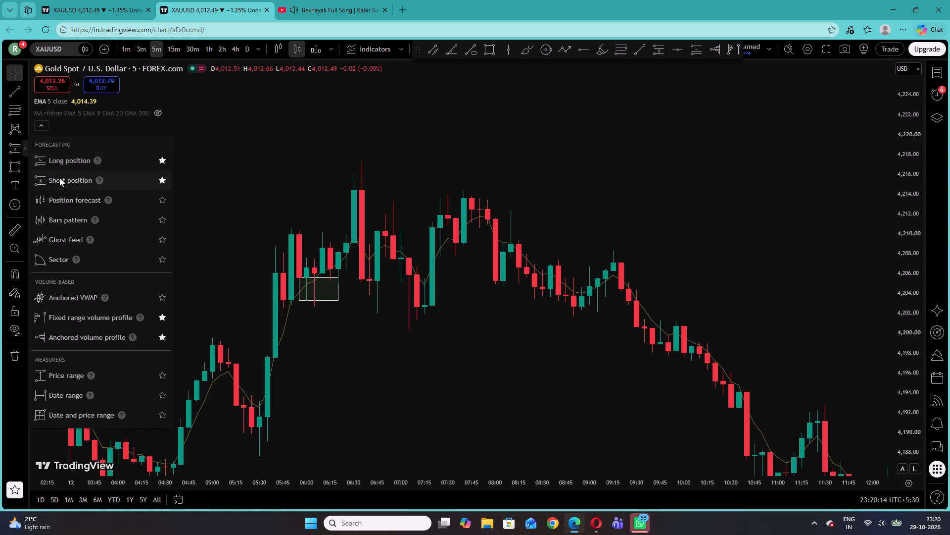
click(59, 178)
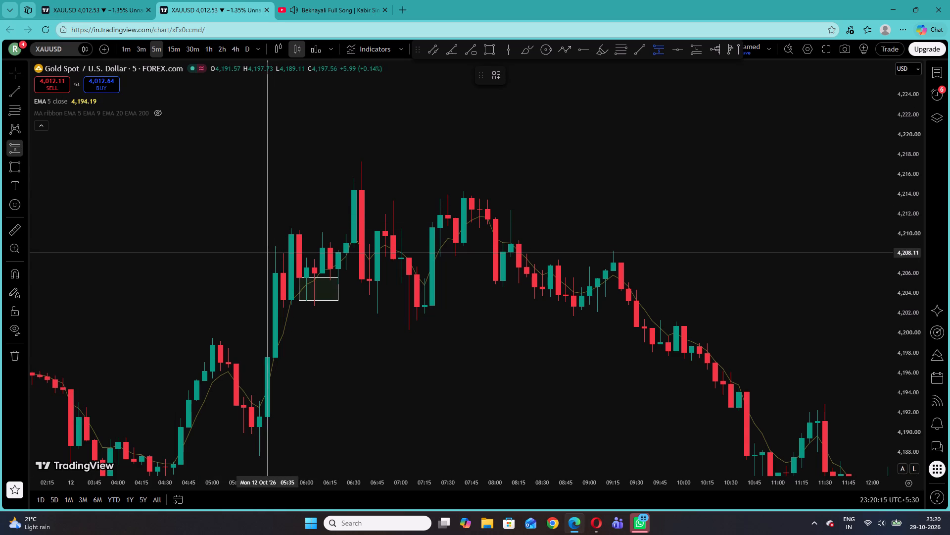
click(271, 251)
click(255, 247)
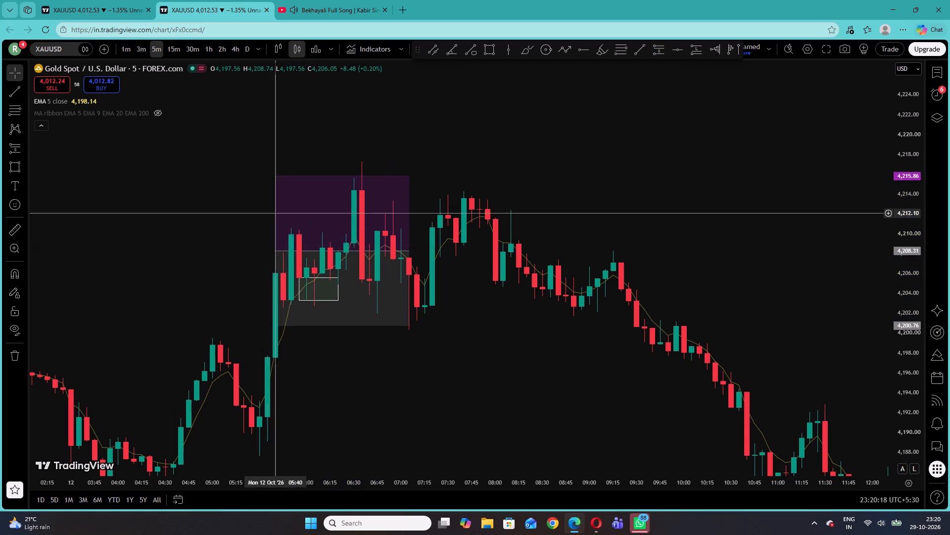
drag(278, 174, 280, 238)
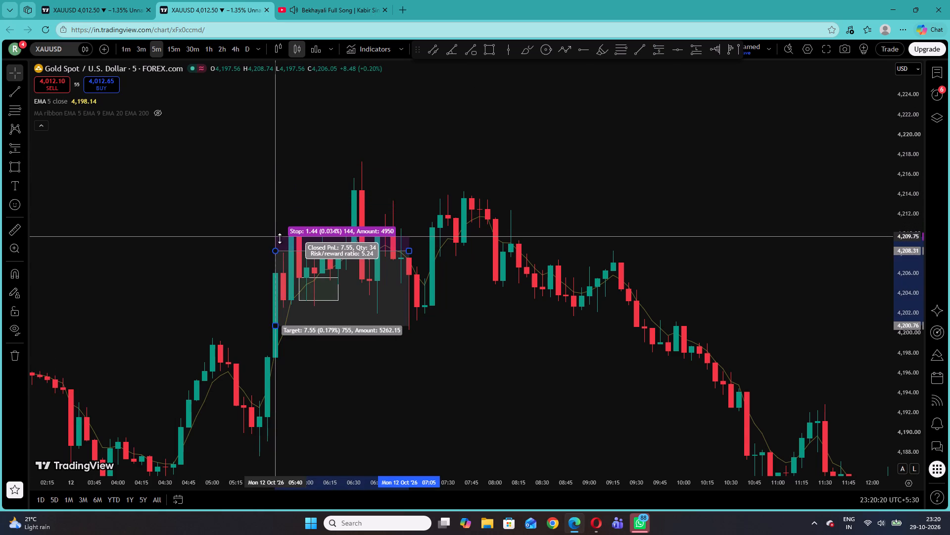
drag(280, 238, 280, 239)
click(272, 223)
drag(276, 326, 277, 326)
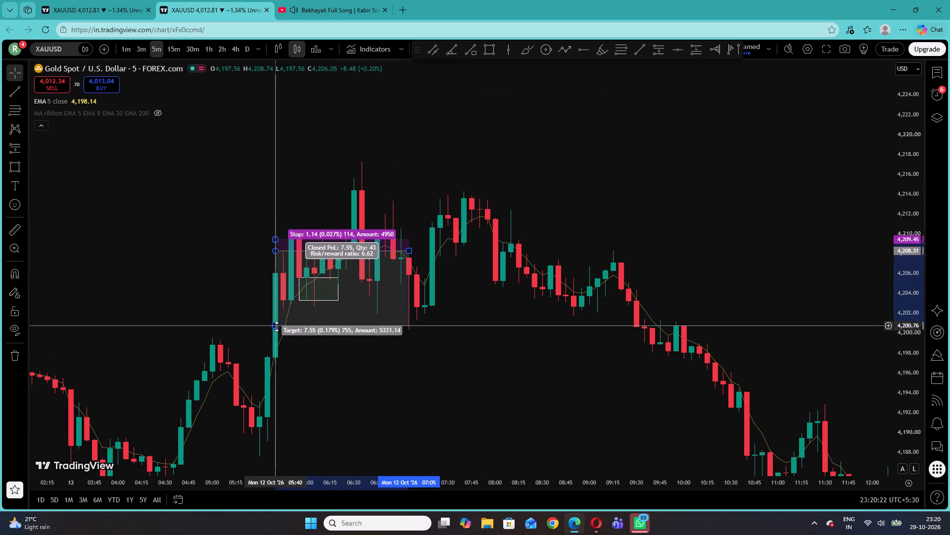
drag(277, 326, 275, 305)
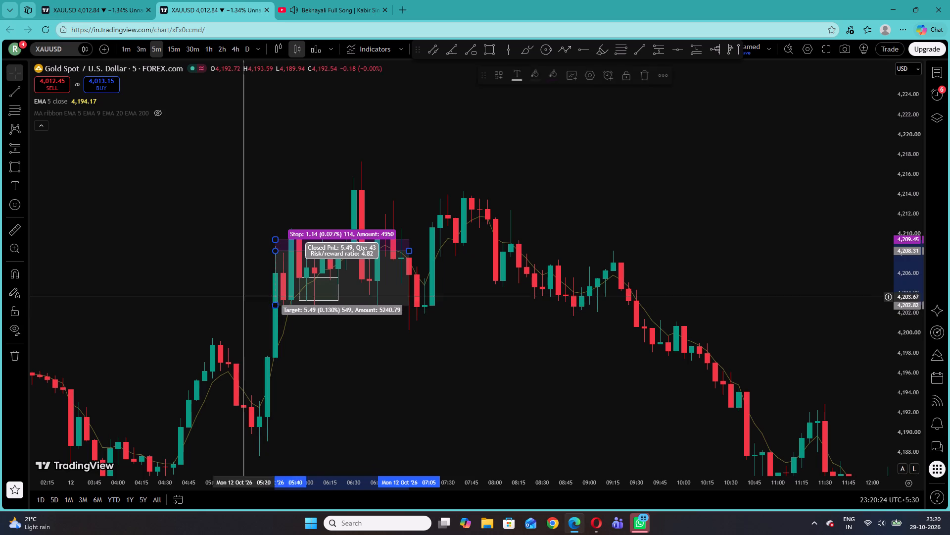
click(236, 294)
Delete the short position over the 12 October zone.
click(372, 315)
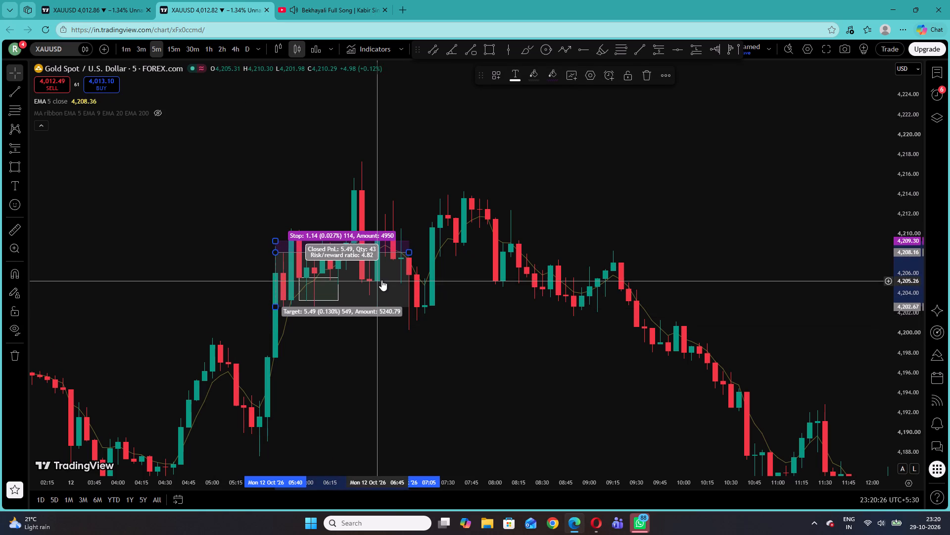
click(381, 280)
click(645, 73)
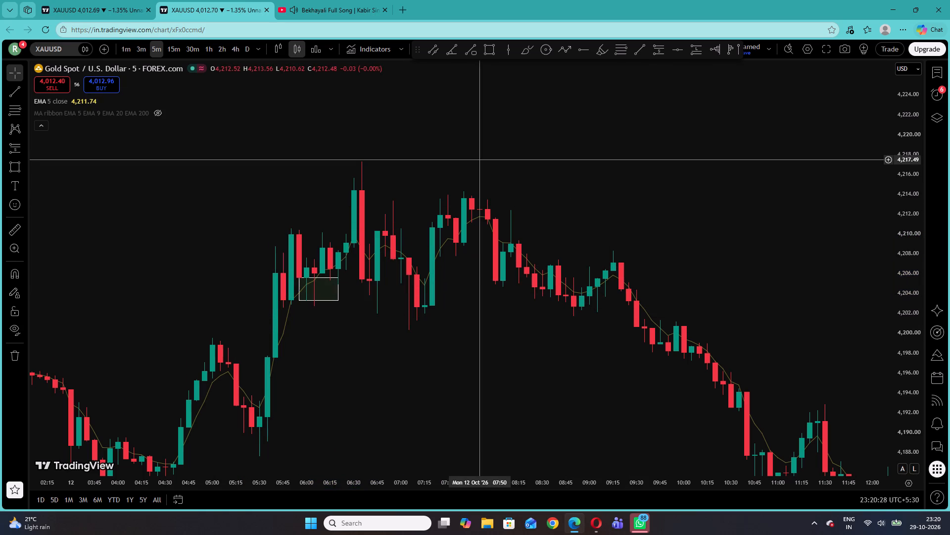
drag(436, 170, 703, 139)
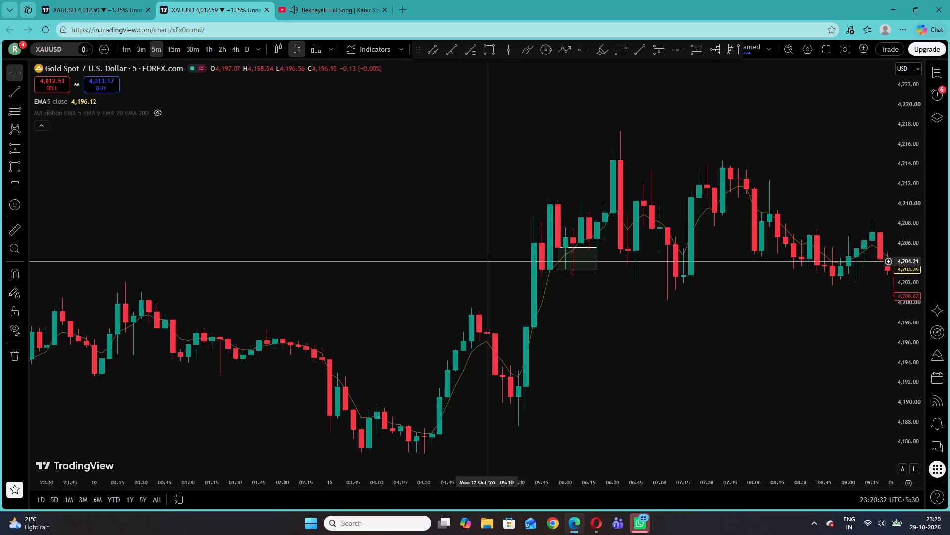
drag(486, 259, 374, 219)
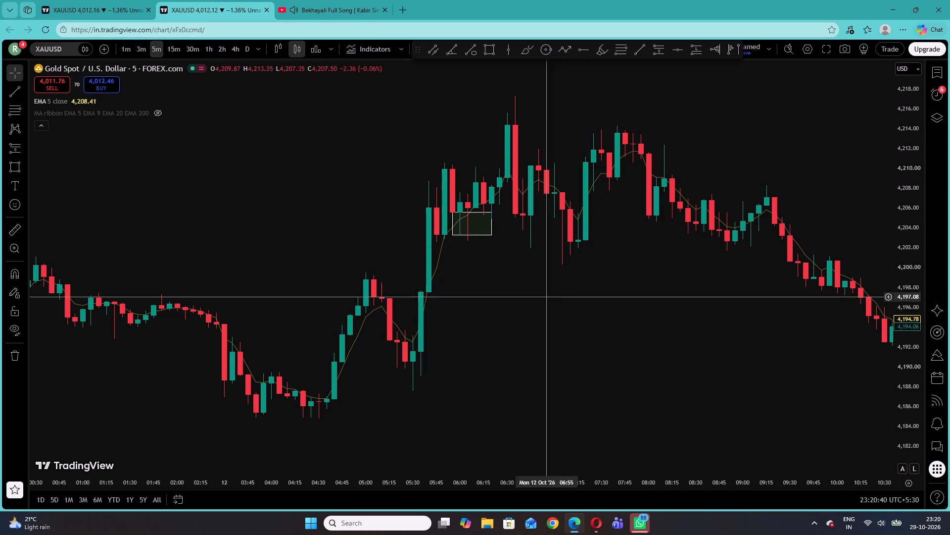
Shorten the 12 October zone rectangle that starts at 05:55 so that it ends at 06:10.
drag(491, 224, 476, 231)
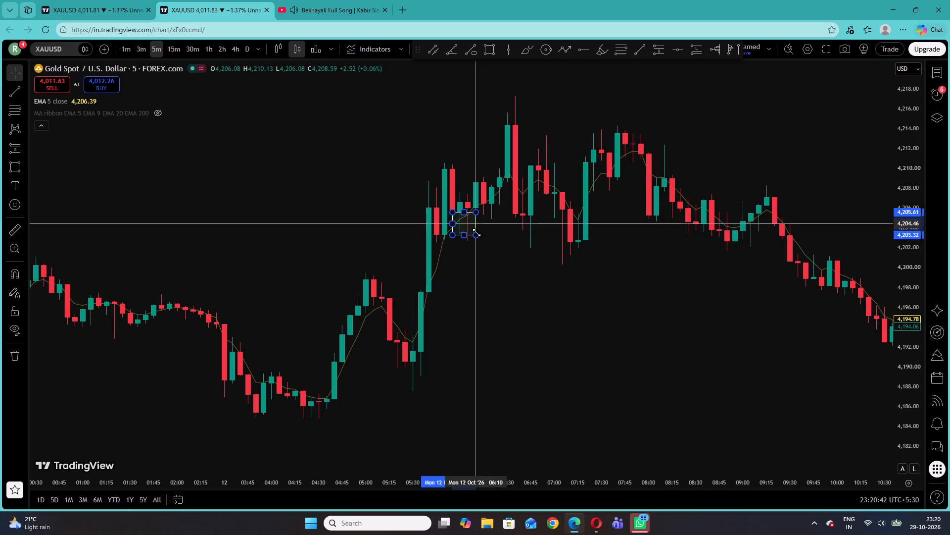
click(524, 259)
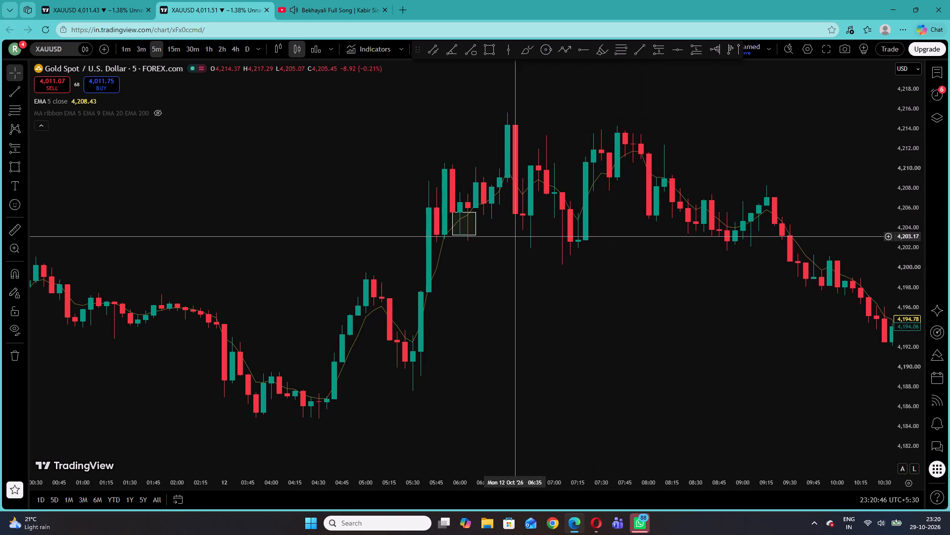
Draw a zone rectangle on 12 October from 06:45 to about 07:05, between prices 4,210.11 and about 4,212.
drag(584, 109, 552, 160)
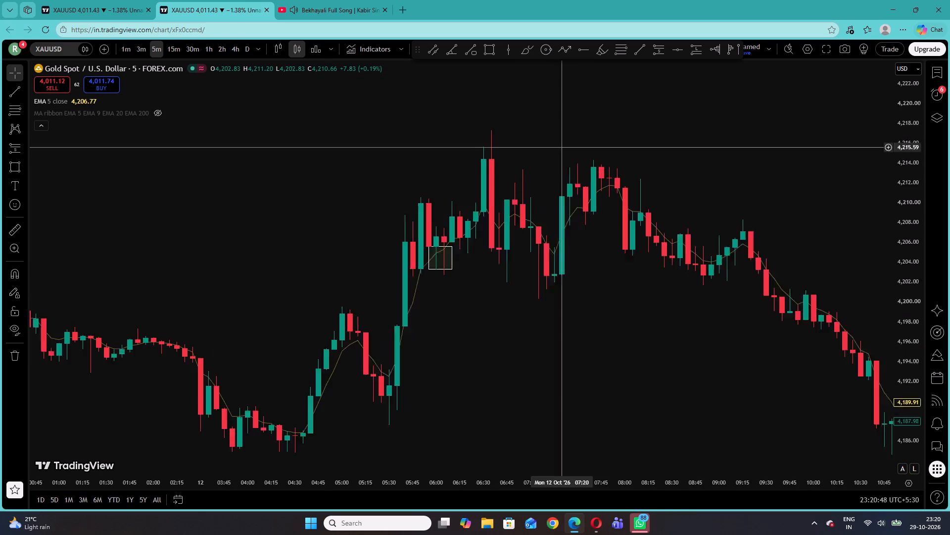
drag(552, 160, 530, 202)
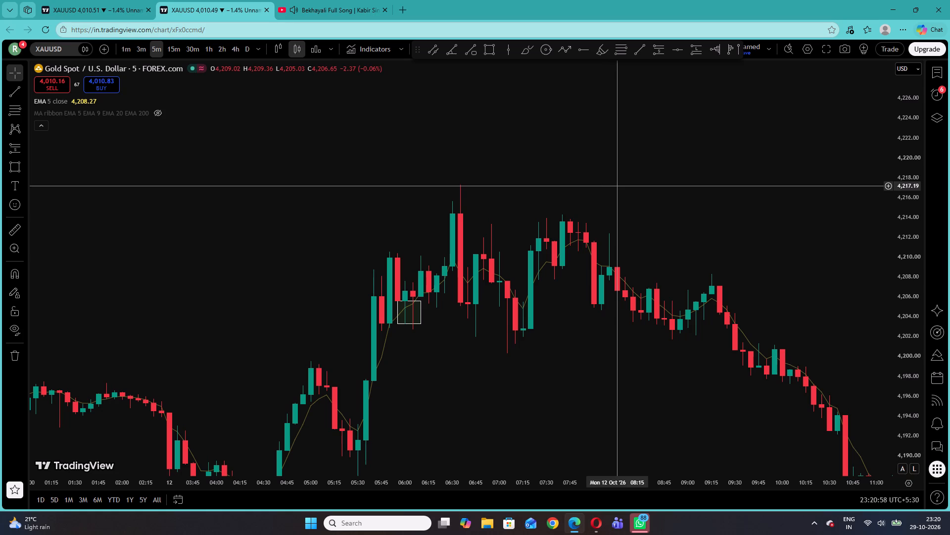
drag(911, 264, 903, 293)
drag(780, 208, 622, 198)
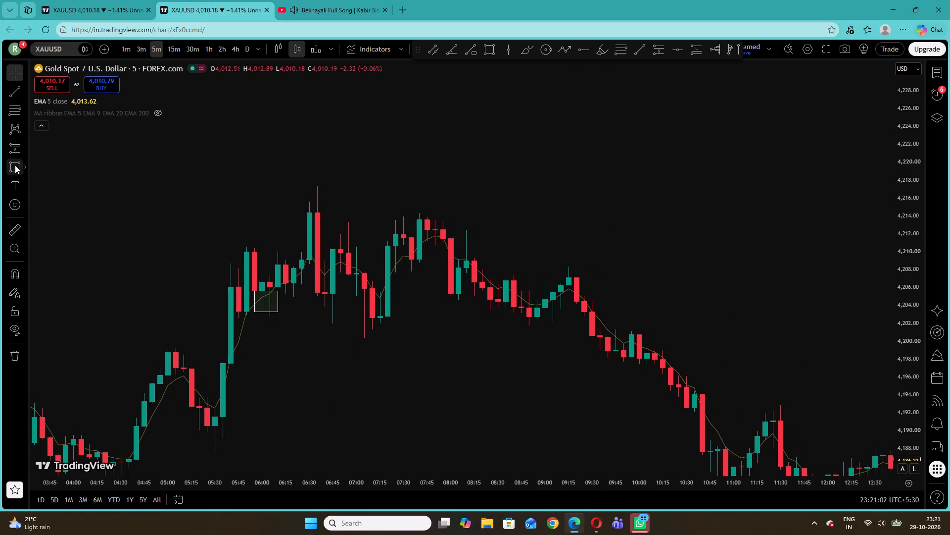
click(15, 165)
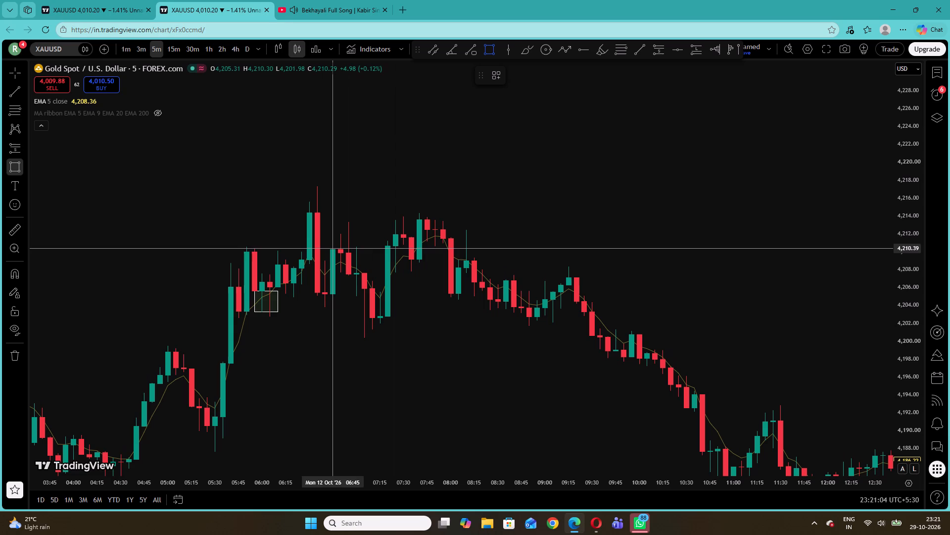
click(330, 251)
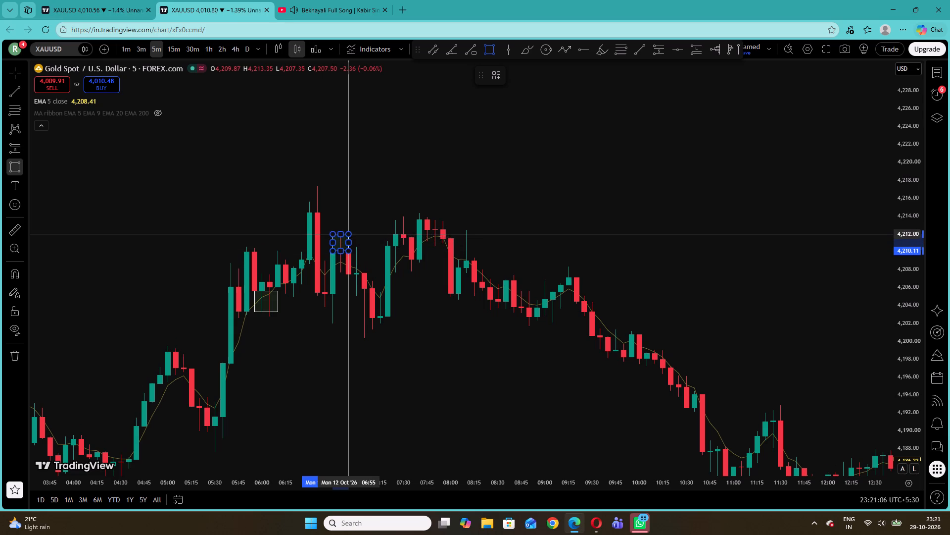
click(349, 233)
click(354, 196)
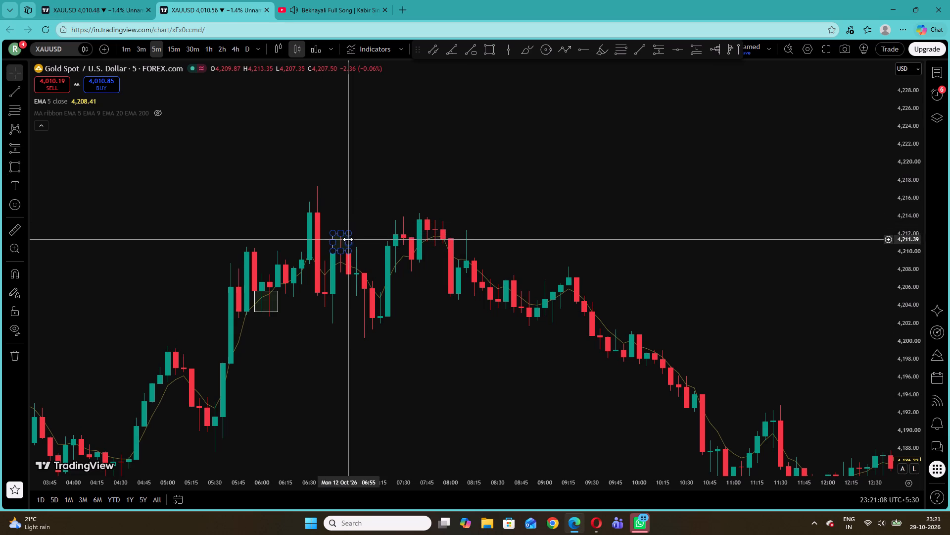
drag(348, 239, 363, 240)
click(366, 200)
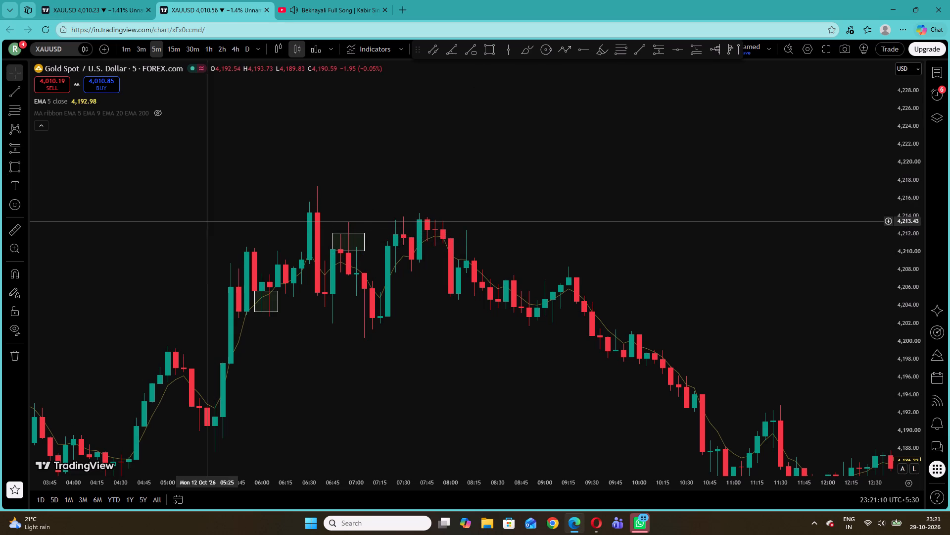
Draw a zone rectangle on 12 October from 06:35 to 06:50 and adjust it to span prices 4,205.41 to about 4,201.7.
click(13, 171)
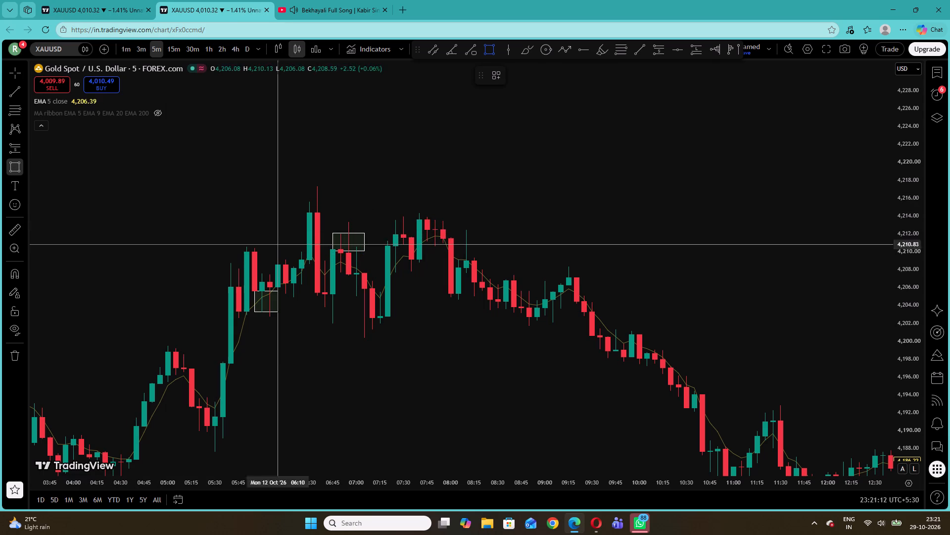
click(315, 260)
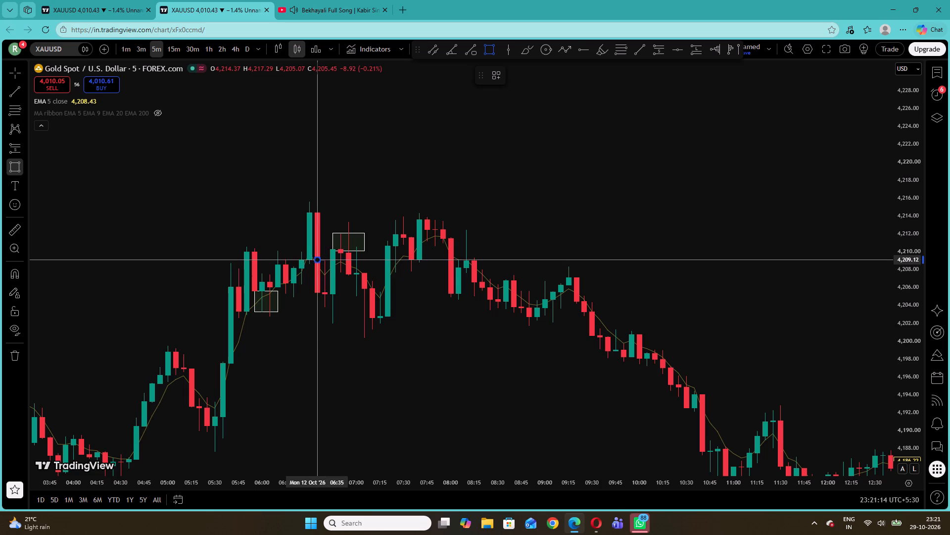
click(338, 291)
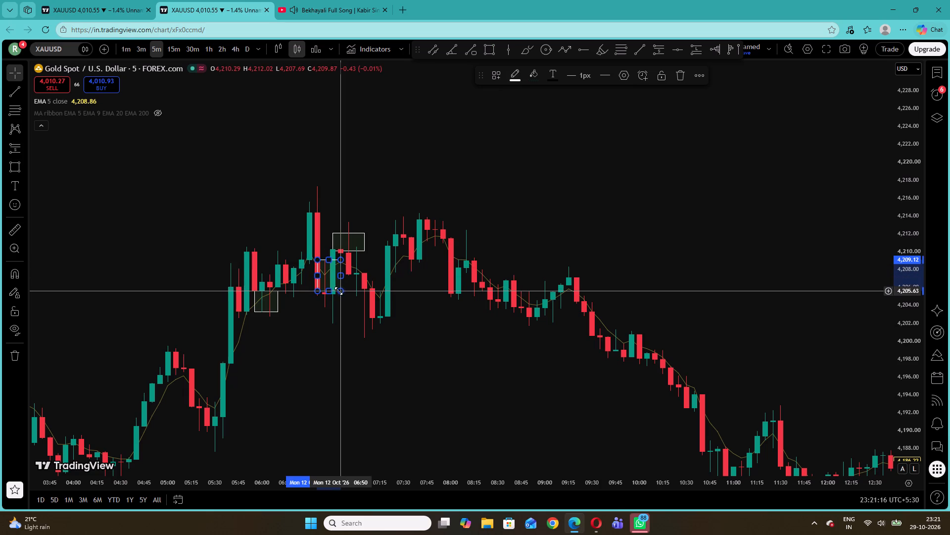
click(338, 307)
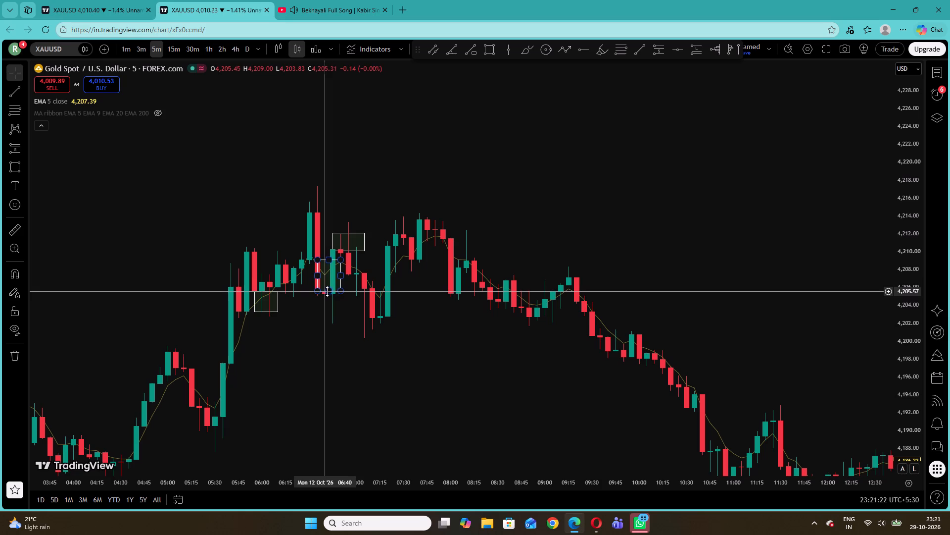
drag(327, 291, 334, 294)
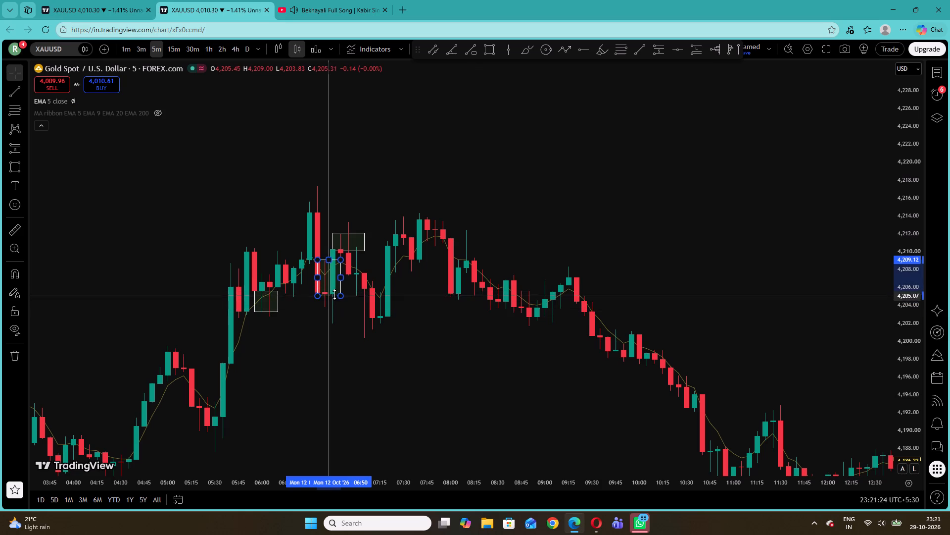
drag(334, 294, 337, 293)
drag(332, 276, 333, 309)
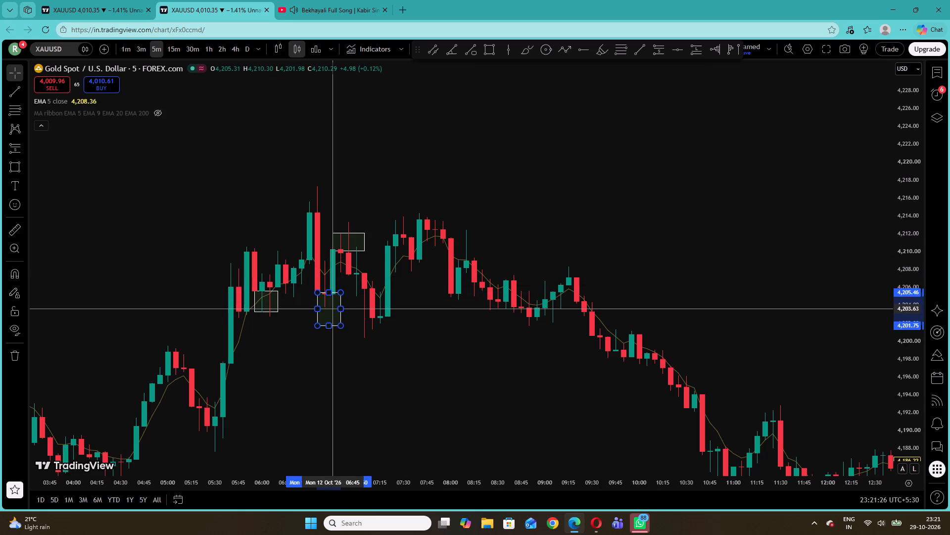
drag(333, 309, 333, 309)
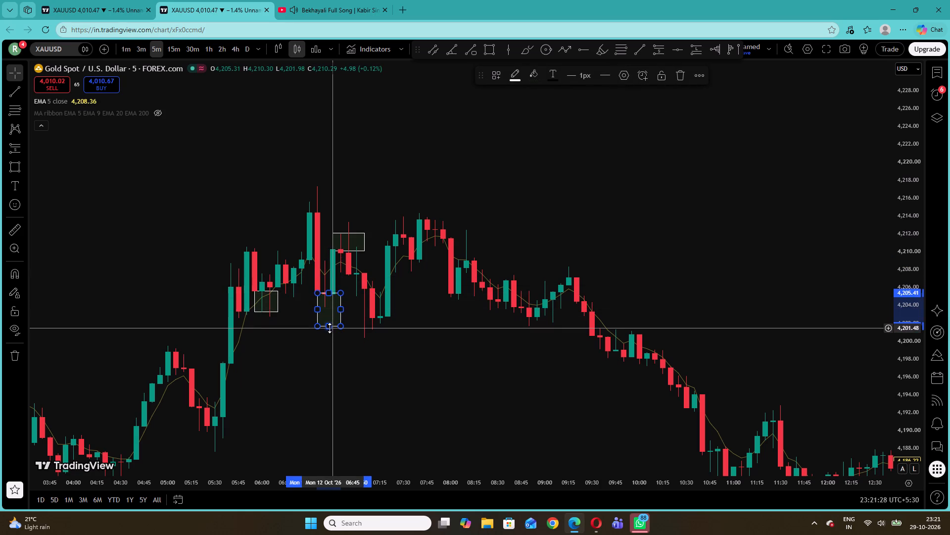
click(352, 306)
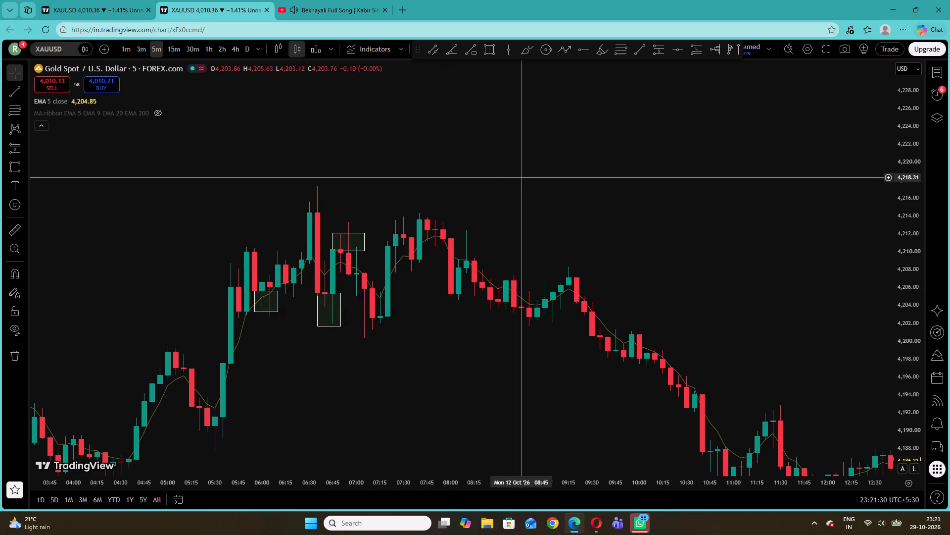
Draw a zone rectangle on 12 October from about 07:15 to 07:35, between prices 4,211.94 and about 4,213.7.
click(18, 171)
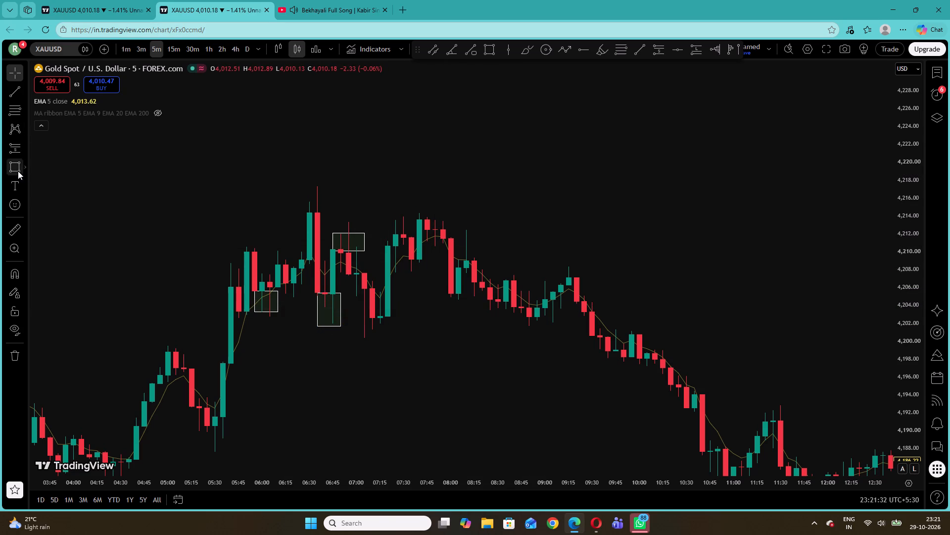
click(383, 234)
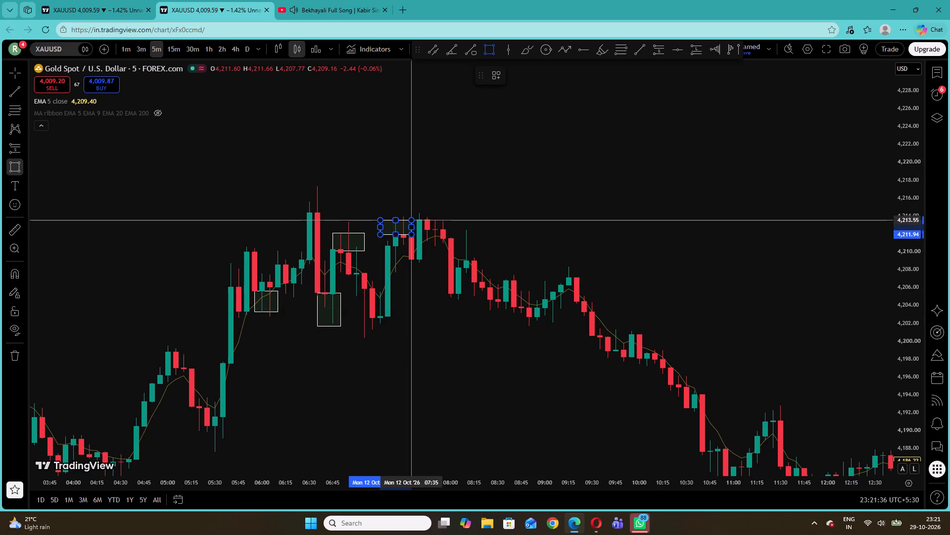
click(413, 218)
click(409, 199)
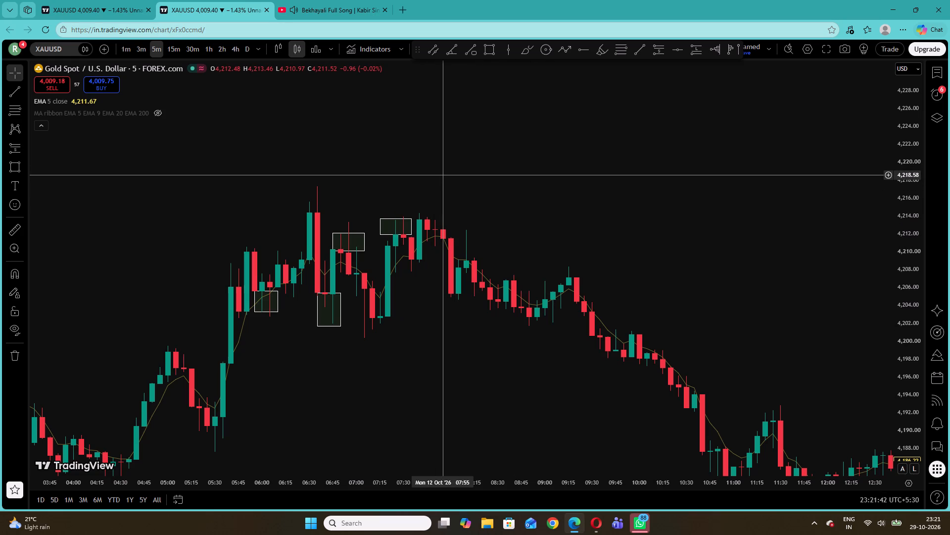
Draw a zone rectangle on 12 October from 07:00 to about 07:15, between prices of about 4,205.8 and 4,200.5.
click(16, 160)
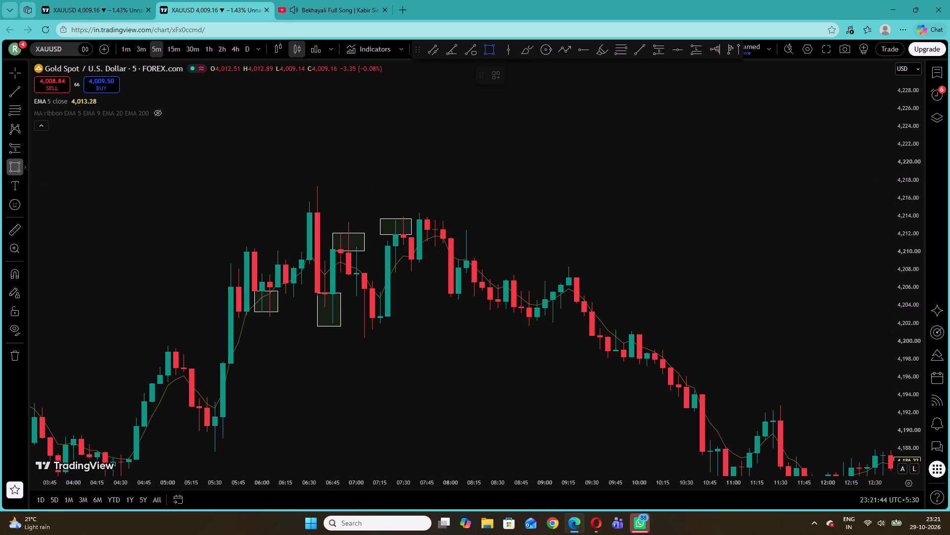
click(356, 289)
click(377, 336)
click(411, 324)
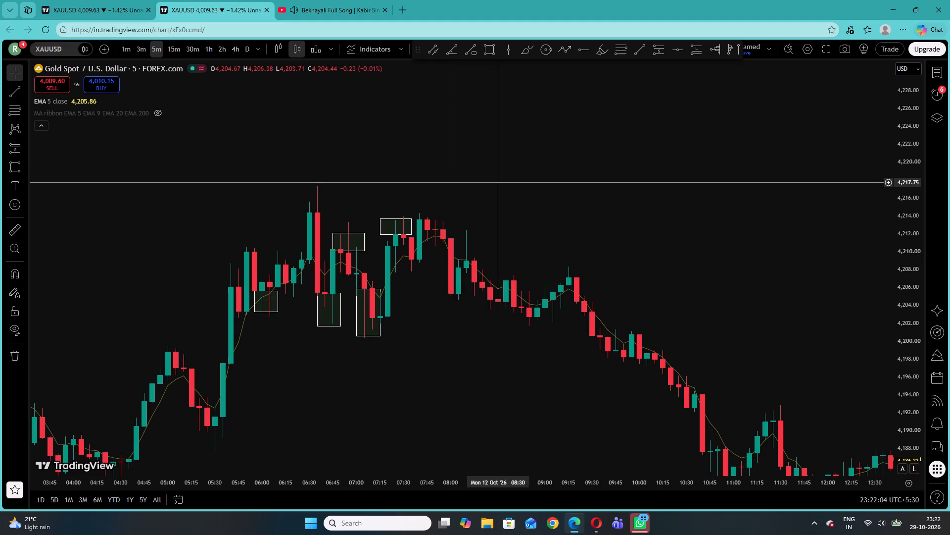
Remove all the zone drawings from the chart.
drag(497, 182, 398, 178)
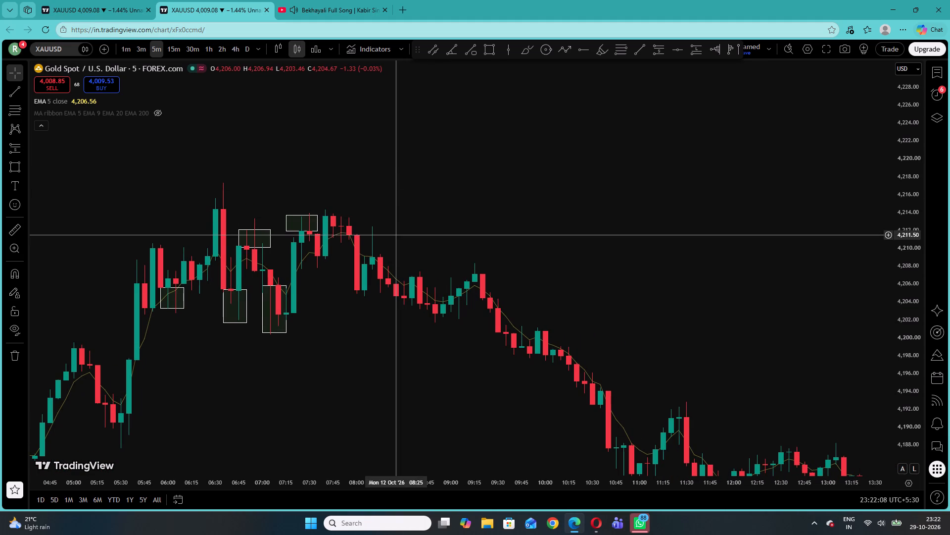
drag(441, 252, 441, 252)
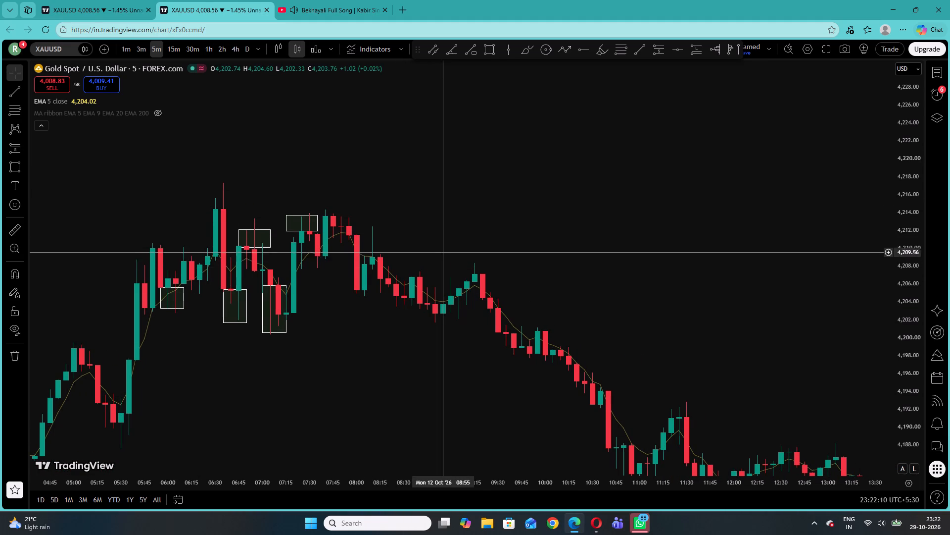
drag(441, 252, 362, 216)
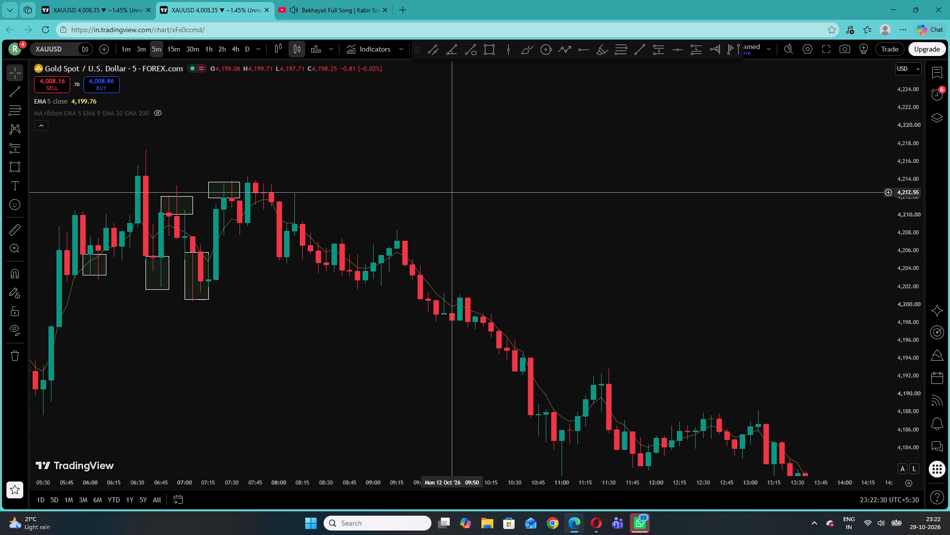
right_click(452, 180)
click(518, 398)
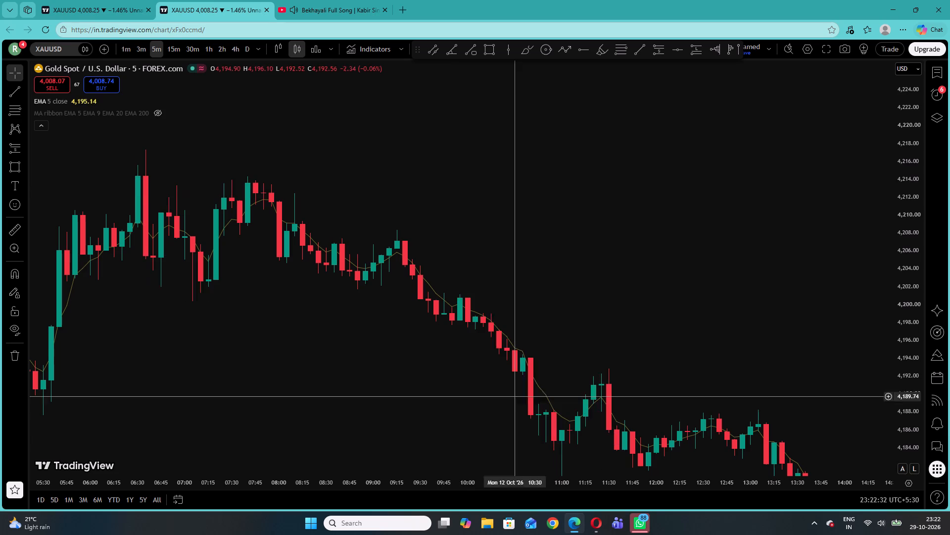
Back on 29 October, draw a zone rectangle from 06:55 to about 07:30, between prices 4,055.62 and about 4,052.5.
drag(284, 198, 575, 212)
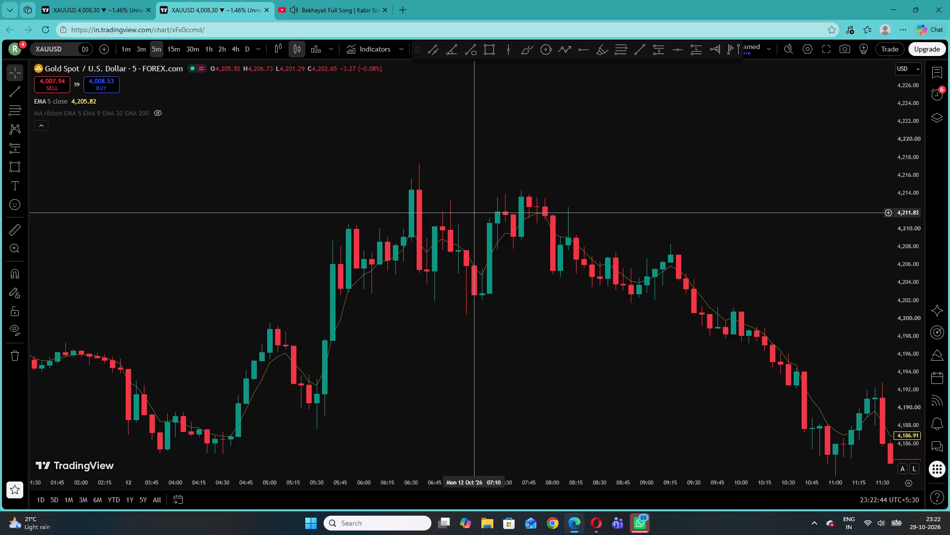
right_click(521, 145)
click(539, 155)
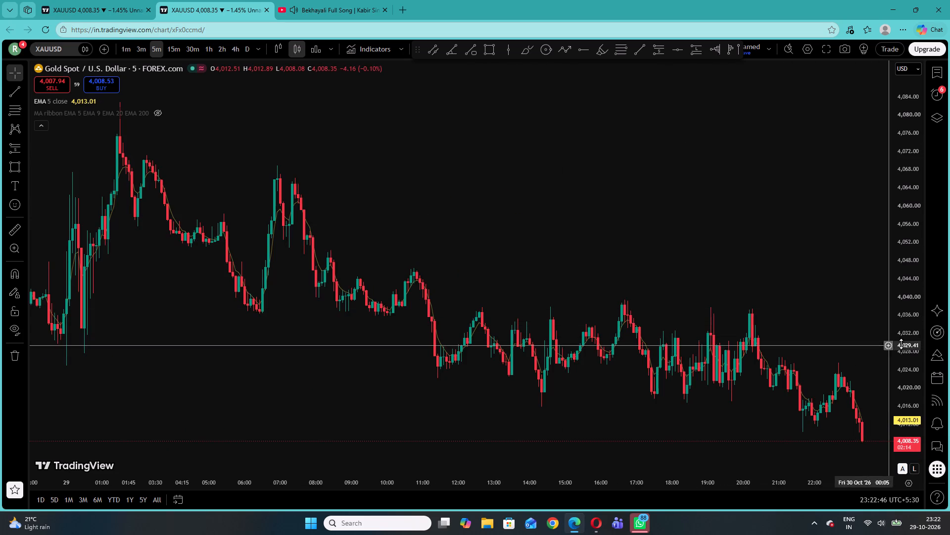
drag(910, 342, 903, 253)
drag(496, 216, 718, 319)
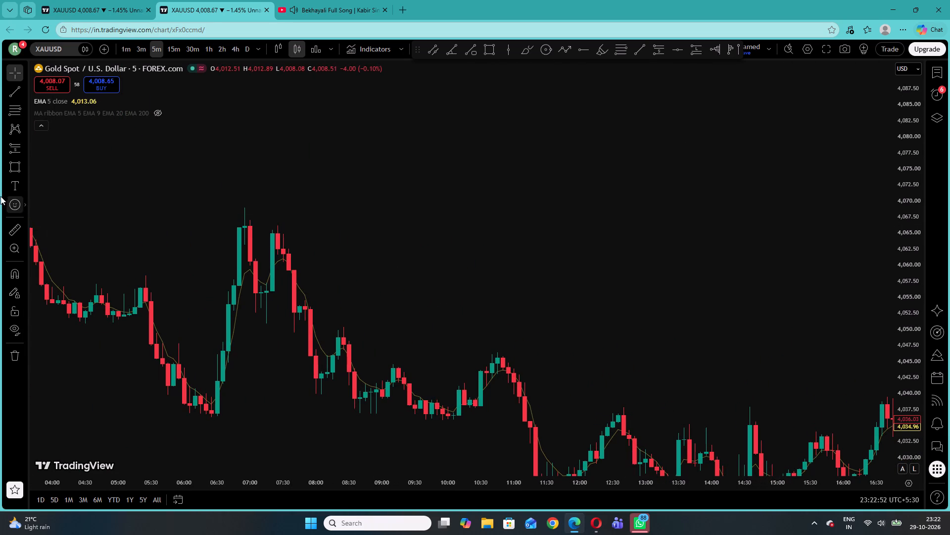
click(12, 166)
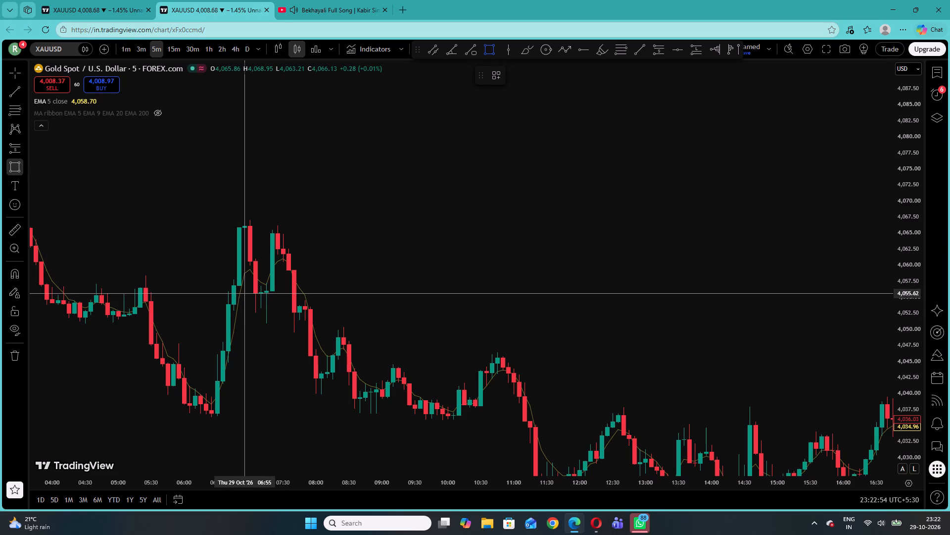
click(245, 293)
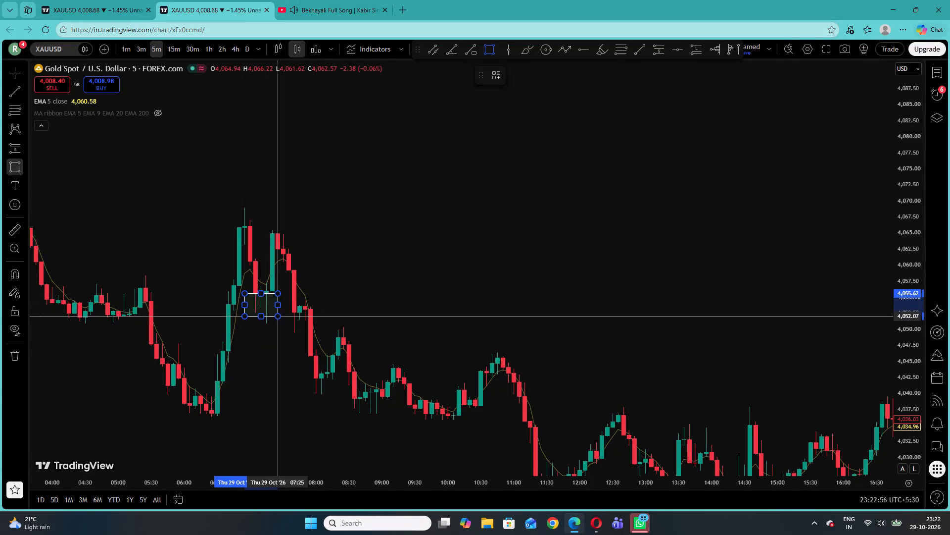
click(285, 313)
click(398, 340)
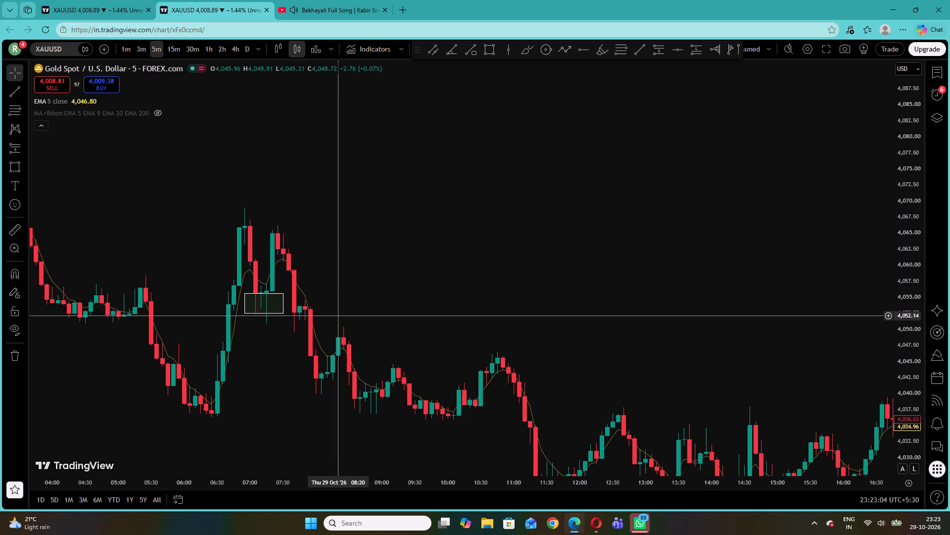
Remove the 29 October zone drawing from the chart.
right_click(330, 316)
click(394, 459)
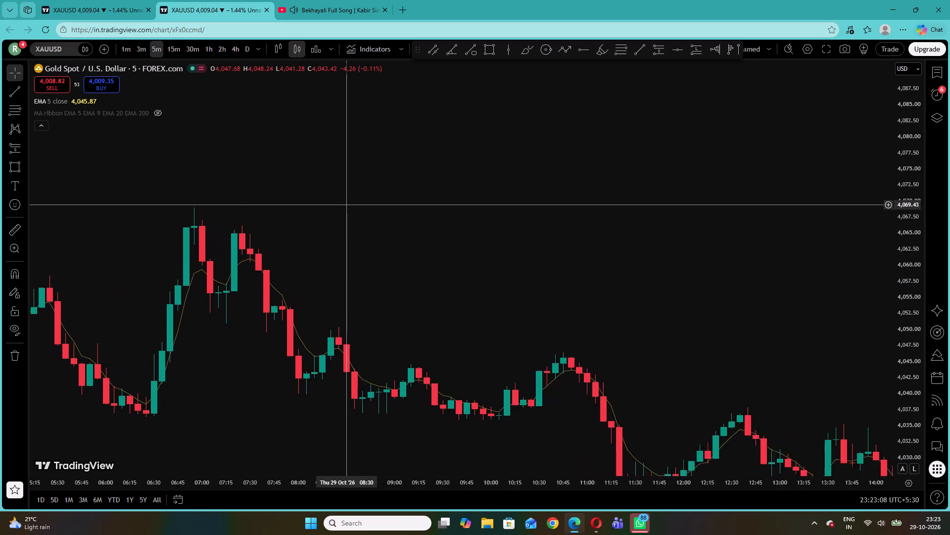
Hide the EMA 5 indicator on the 29 October chart.
drag(254, 197, 499, 212)
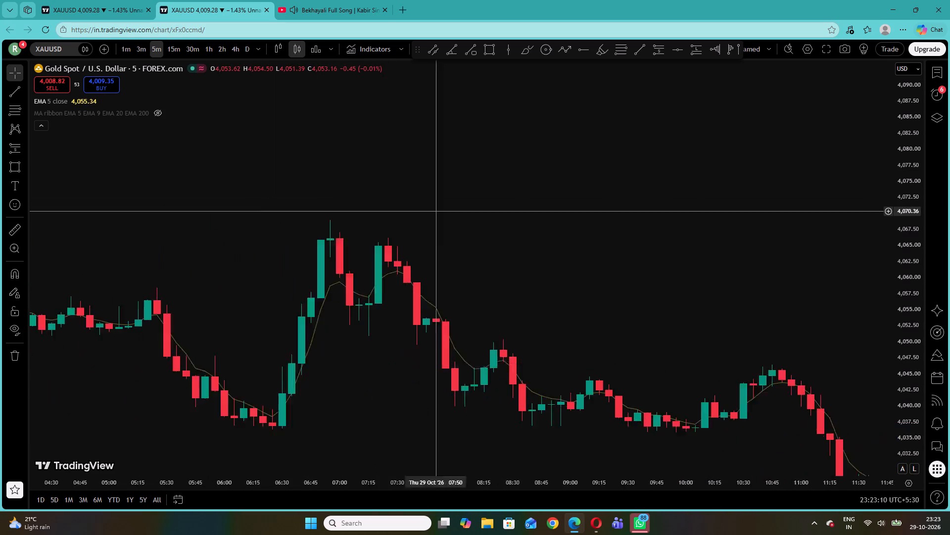
drag(499, 212, 522, 210)
drag(897, 399, 886, 262)
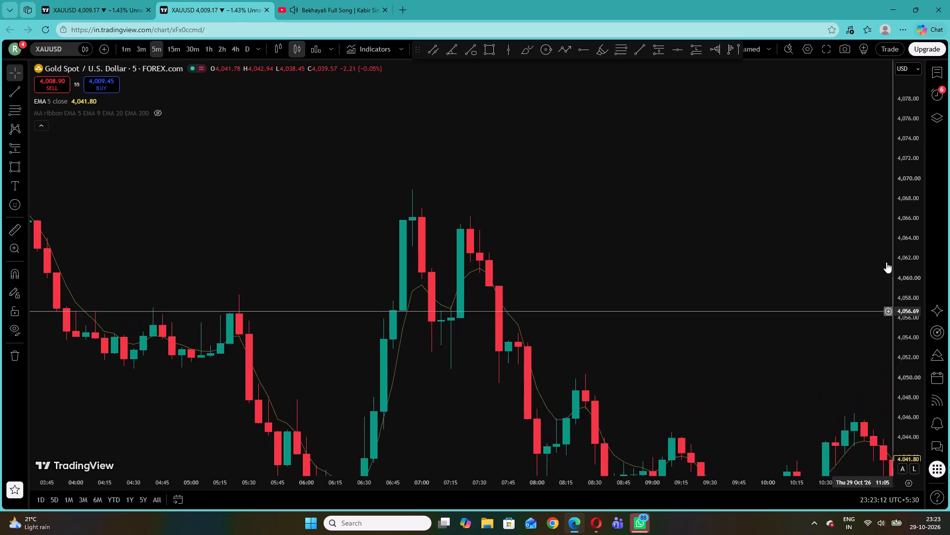
drag(886, 262, 886, 167)
drag(679, 323, 508, 249)
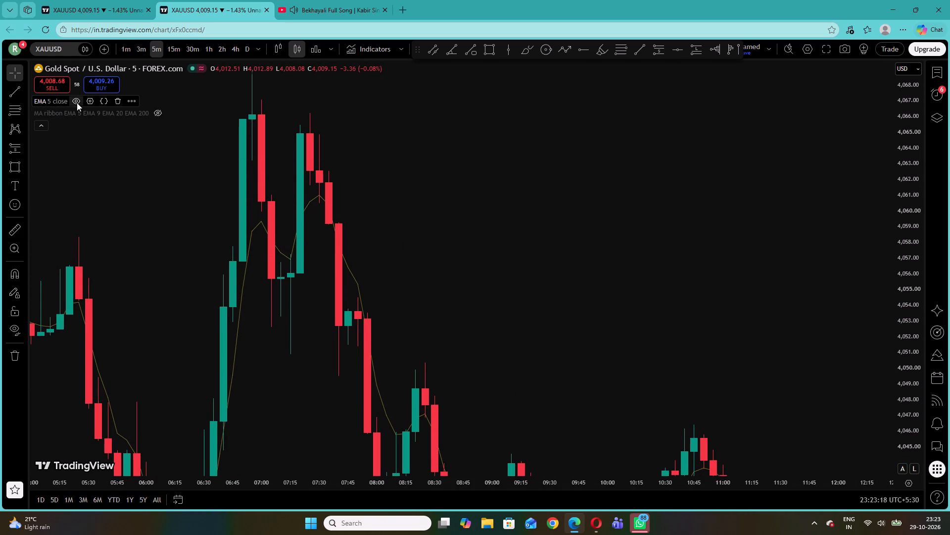
click(77, 103)
Draw a zone rectangle on 29 October from 07:00 to 07:25, between prices 4,055.76 and about 4,052.77.
drag(914, 249, 912, 287)
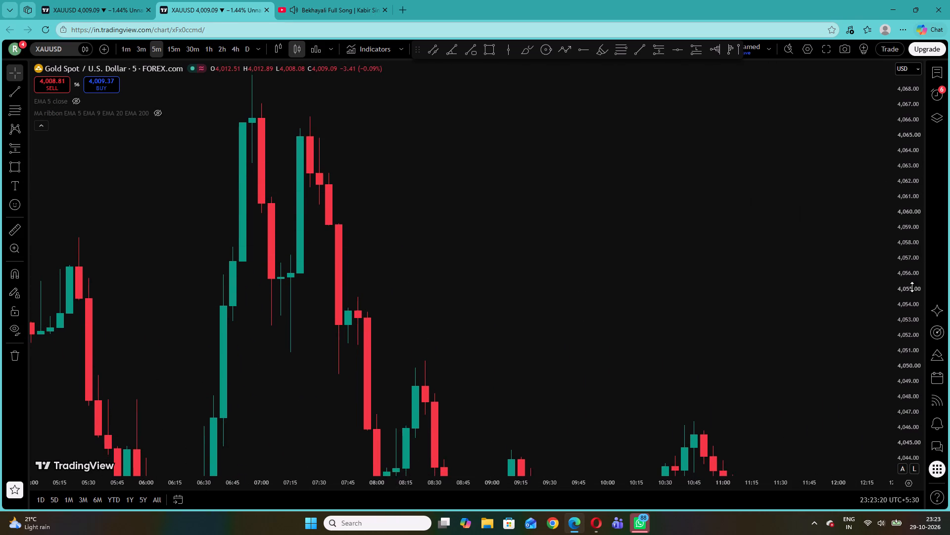
drag(912, 287, 902, 343)
drag(476, 152, 562, 157)
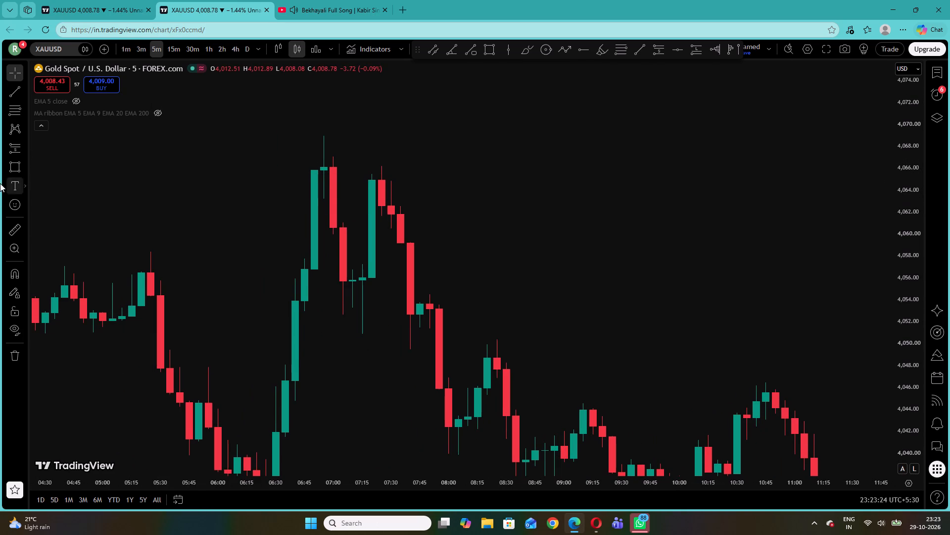
click(14, 163)
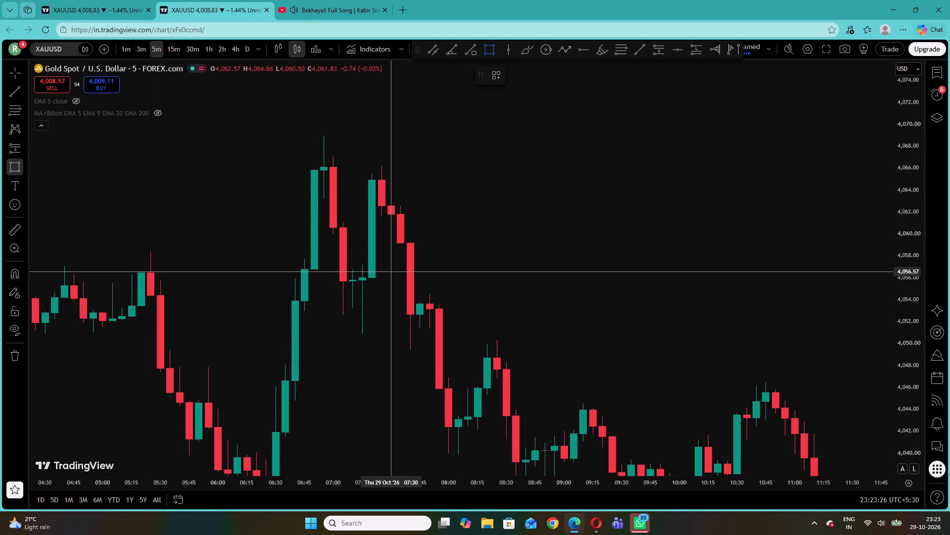
click(332, 280)
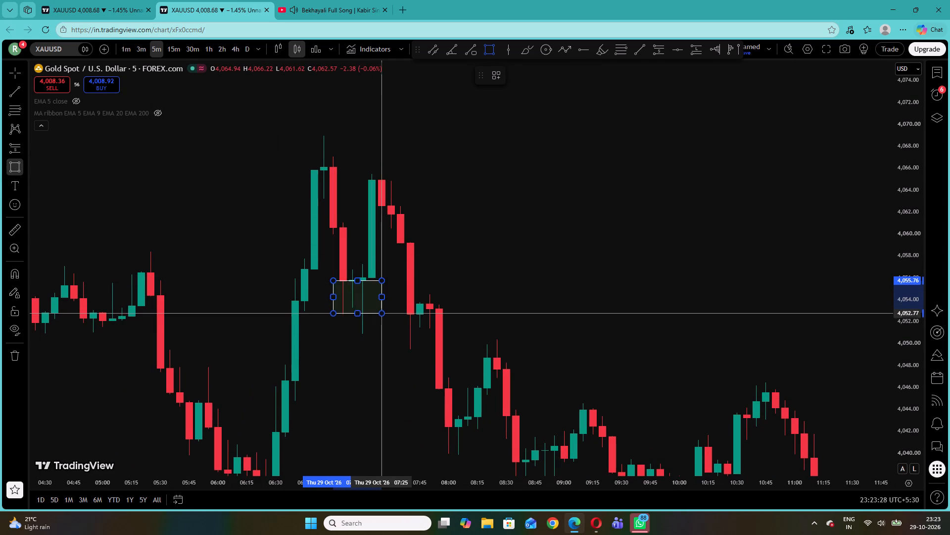
click(379, 314)
drag(427, 269, 434, 267)
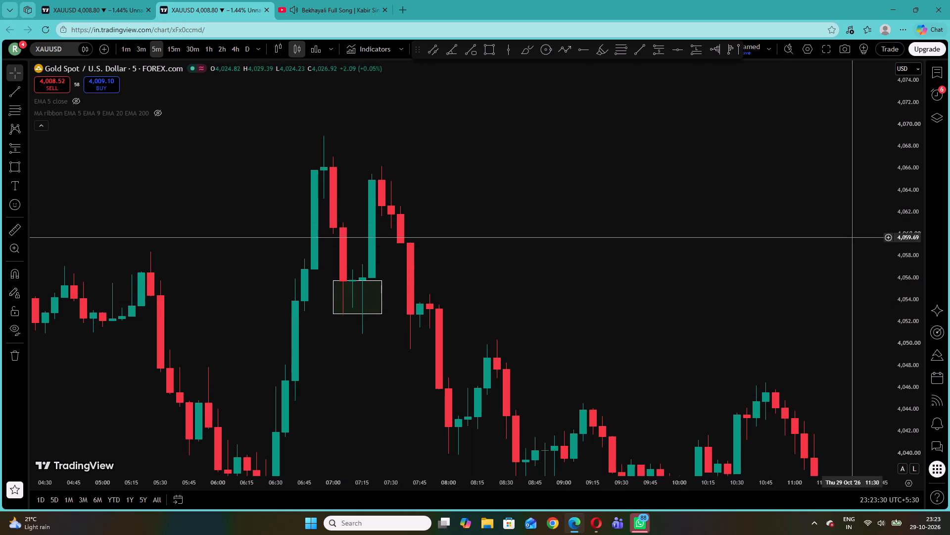
Shorten the 07:00 zone rectangle so that it ends at 07:20.
drag(917, 223, 905, 311)
drag(503, 255, 510, 223)
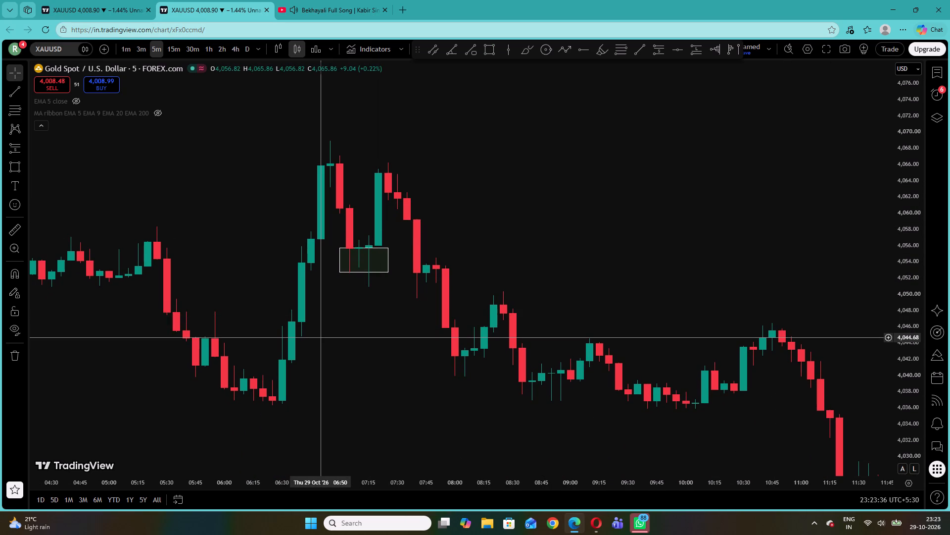
click(237, 254)
drag(389, 262, 375, 269)
click(430, 256)
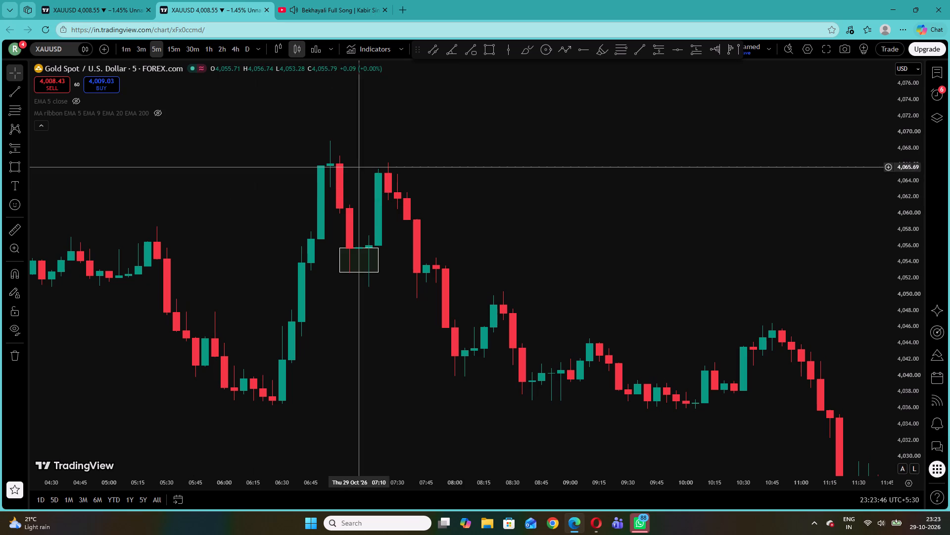
Draw a zone rectangle at the second peak from 07:25 to 07:50, between prices 4,065.02 and about 4,062.5.
drag(373, 158, 284, 185)
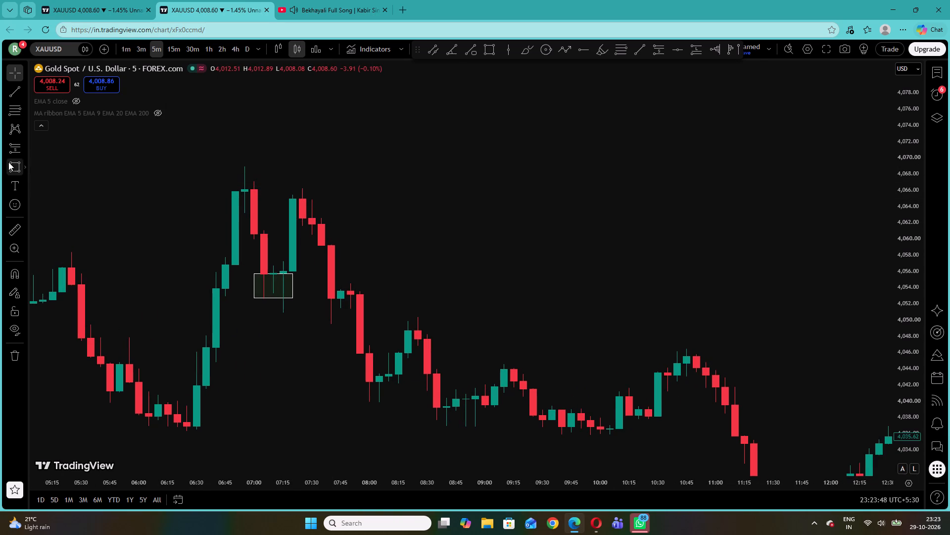
click(8, 162)
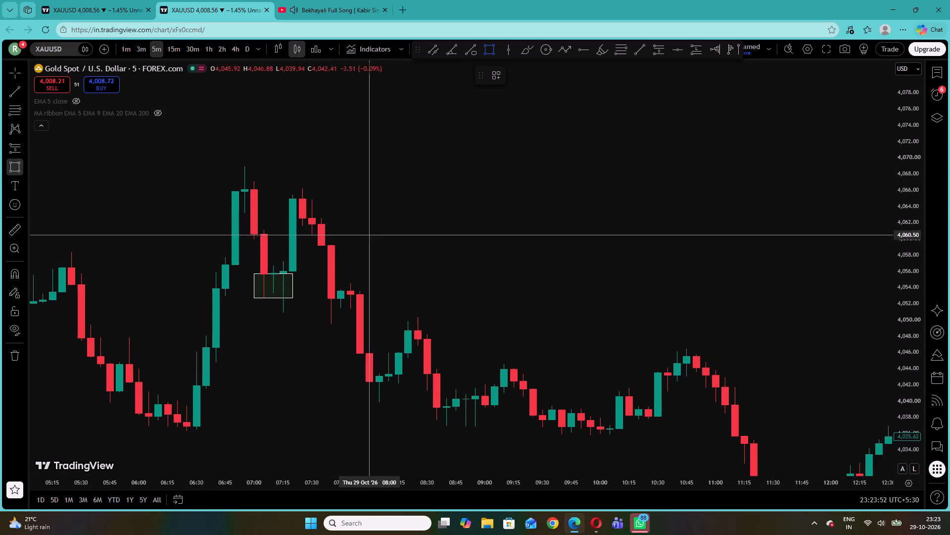
click(305, 198)
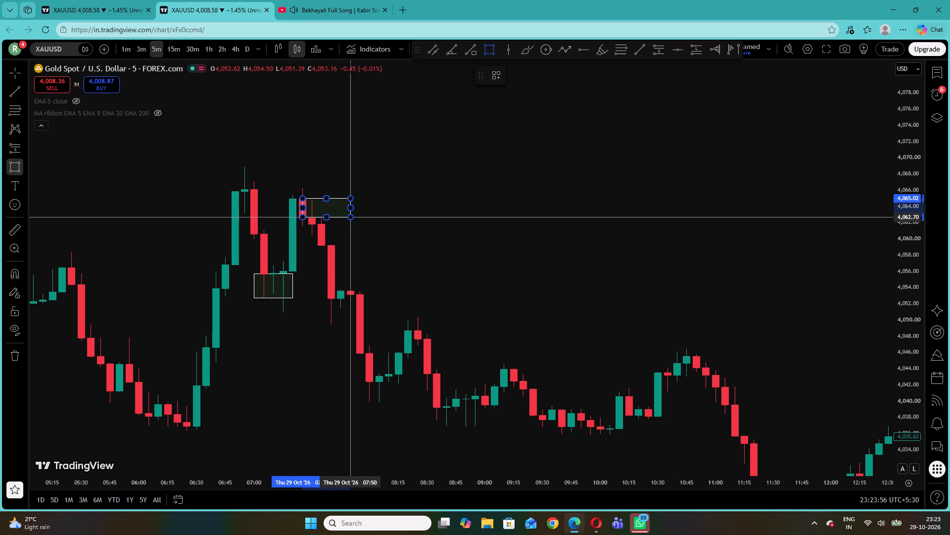
click(353, 218)
click(409, 217)
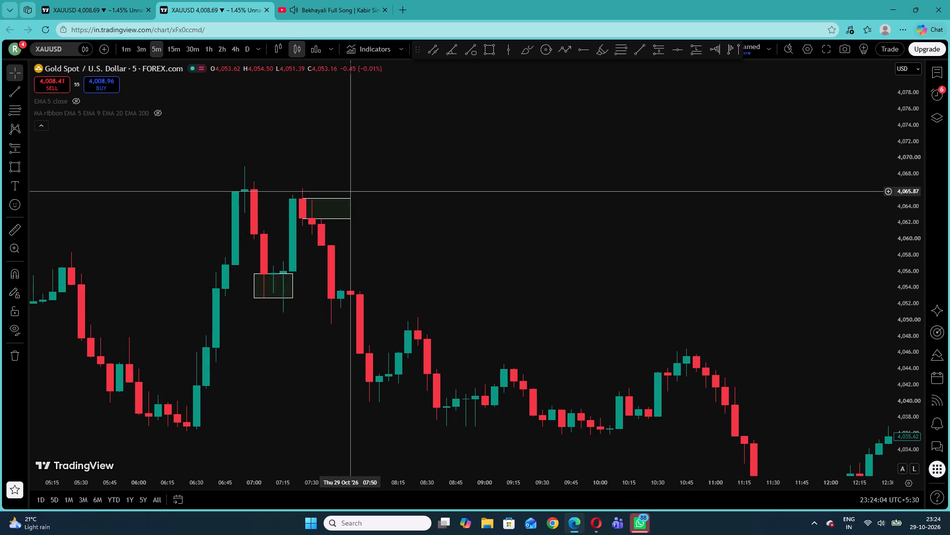
click(468, 238)
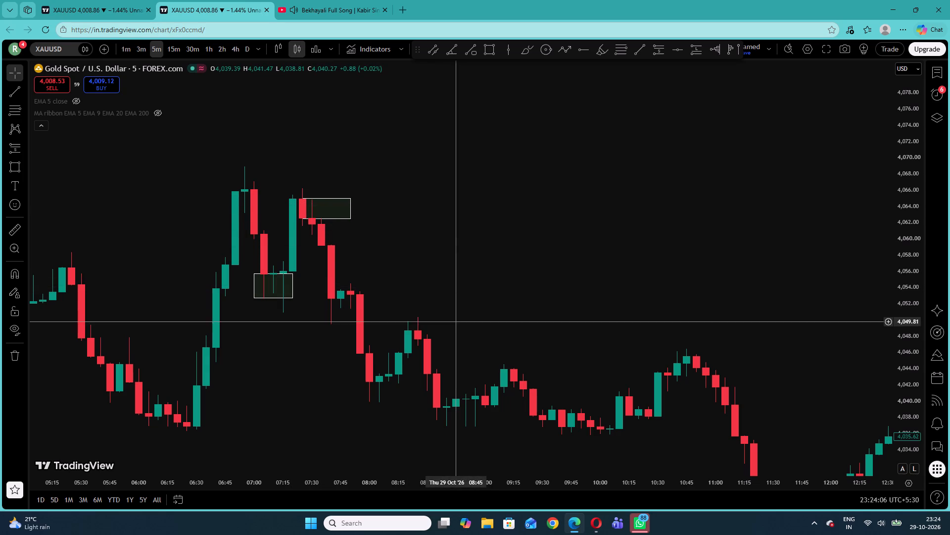
Draw a zone rectangle at the next swing high from 08:15 to 08:50, between prices 4,049.87 and about 4,048.84.
drag(445, 267, 430, 266)
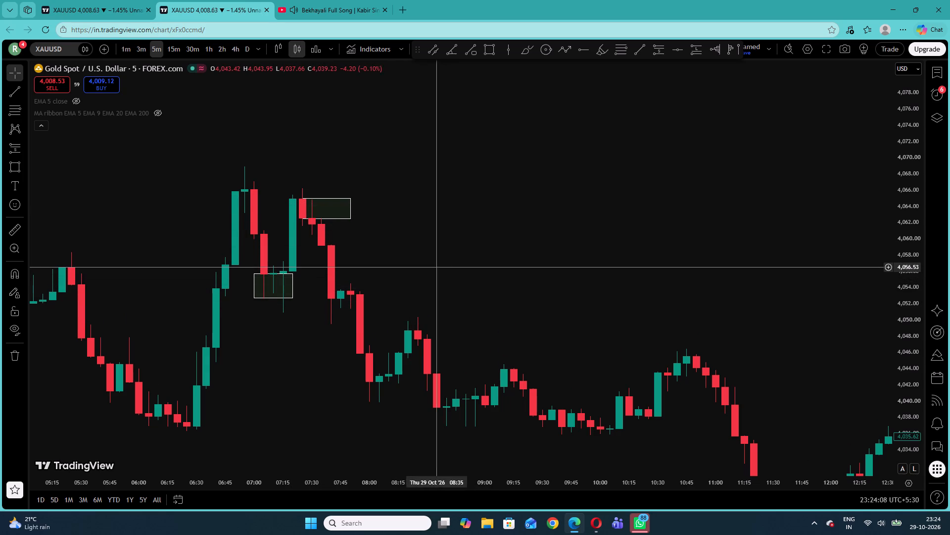
drag(430, 266, 224, 205)
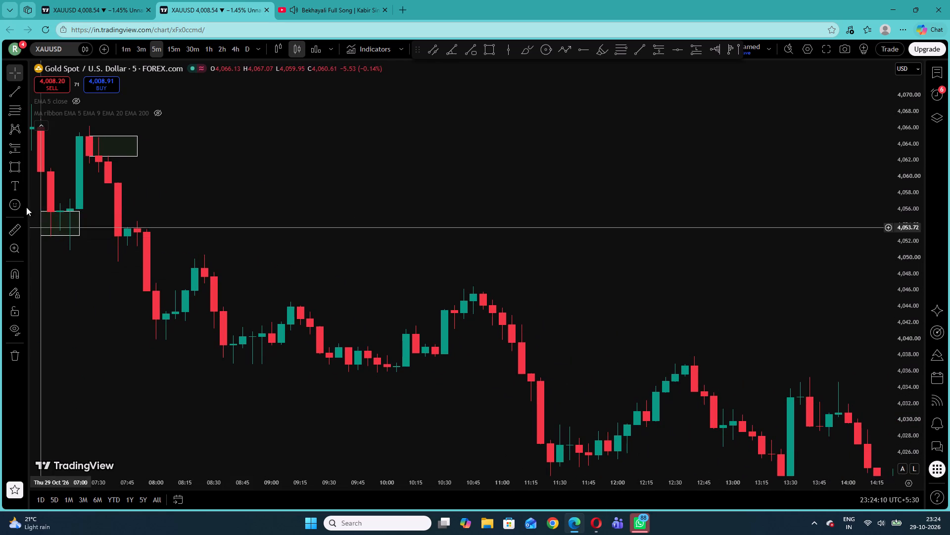
click(16, 163)
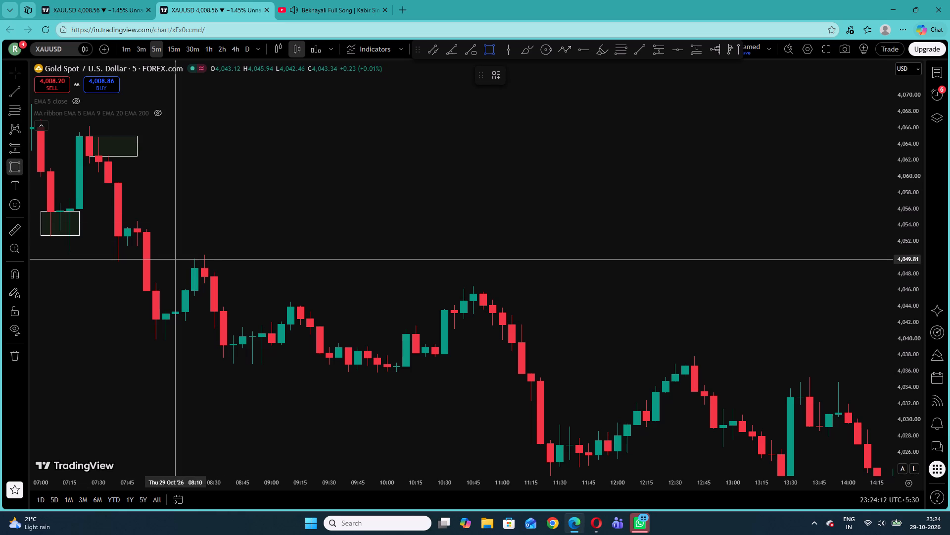
click(185, 259)
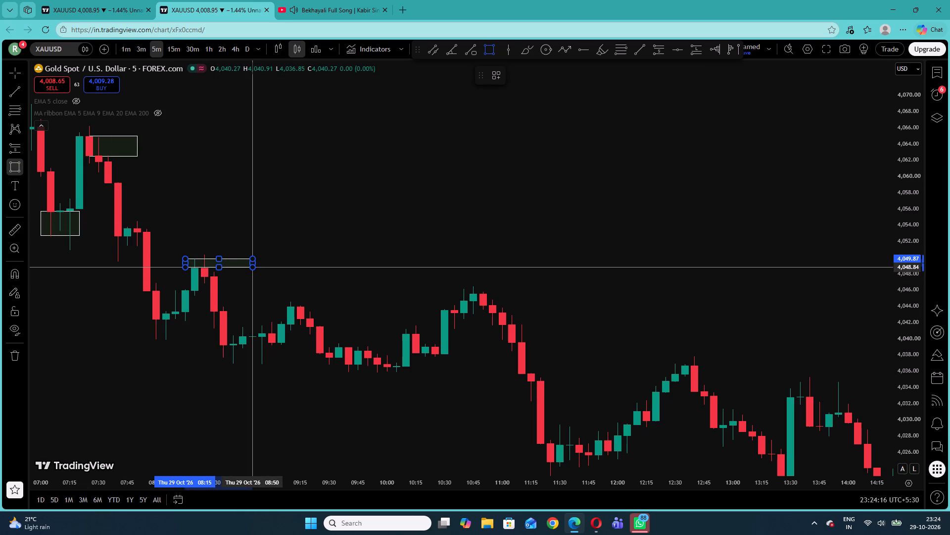
click(252, 267)
click(235, 226)
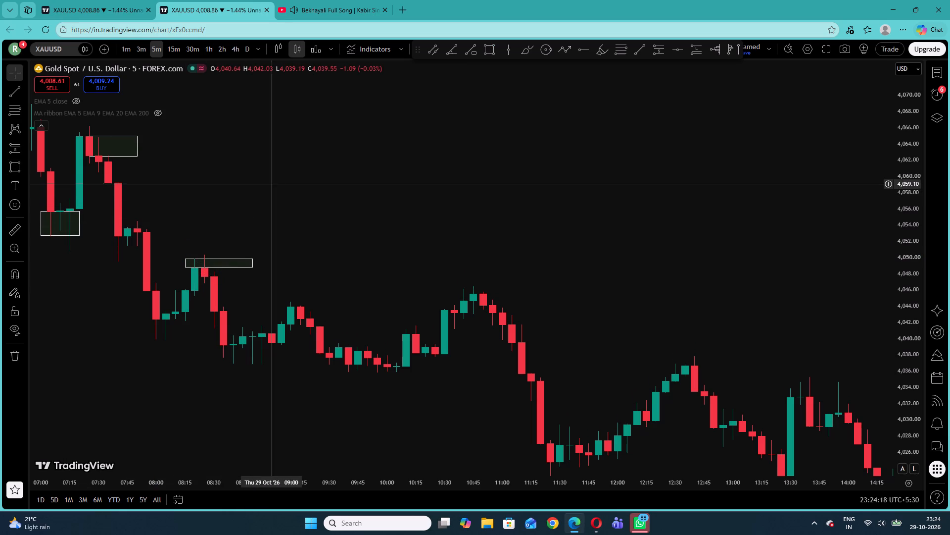
Shorten the 08:15 zone rectangle so that it ends at 08:35.
drag(273, 184, 387, 185)
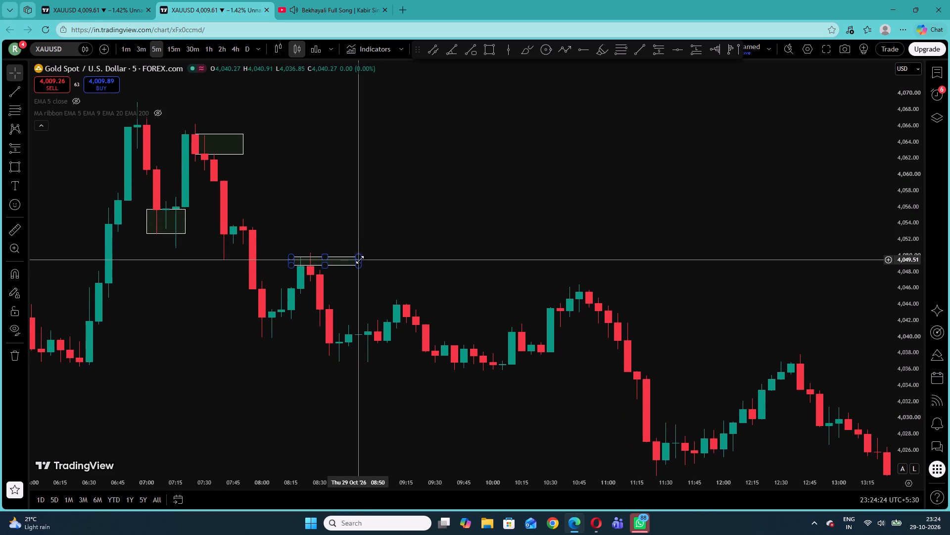
drag(361, 262, 328, 263)
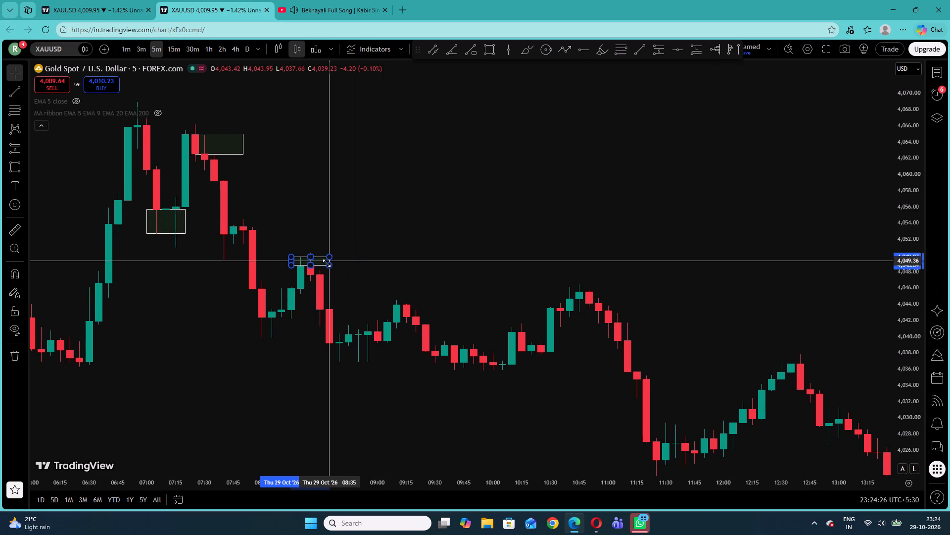
click(312, 213)
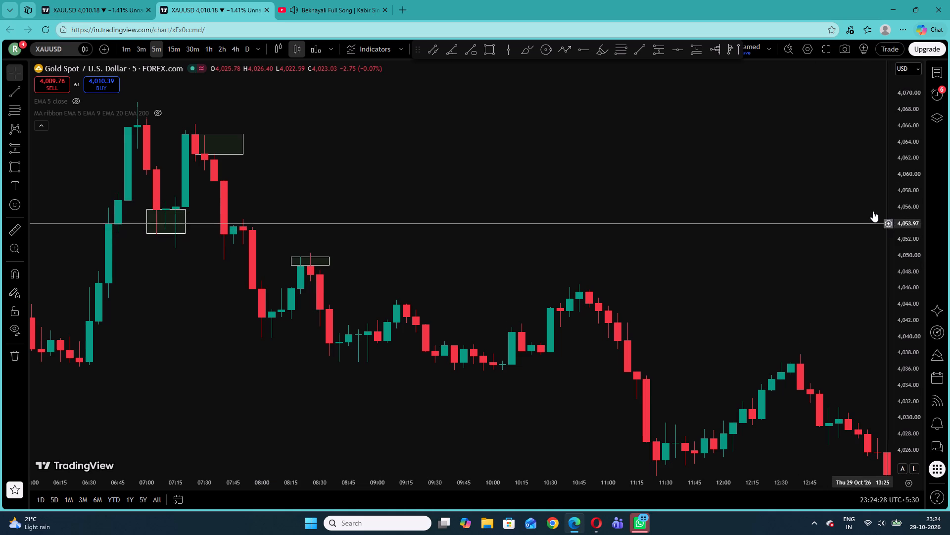
Draw a zone rectangle below the following low from 08:35 to 09:00, between prices 4,039.13 and about 4,036.56.
drag(768, 188, 594, 187)
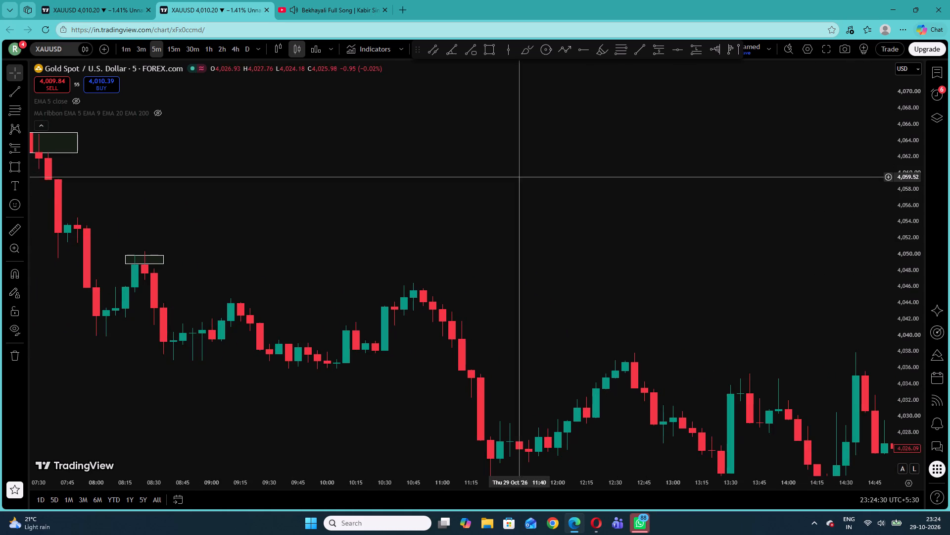
drag(367, 184, 468, 163)
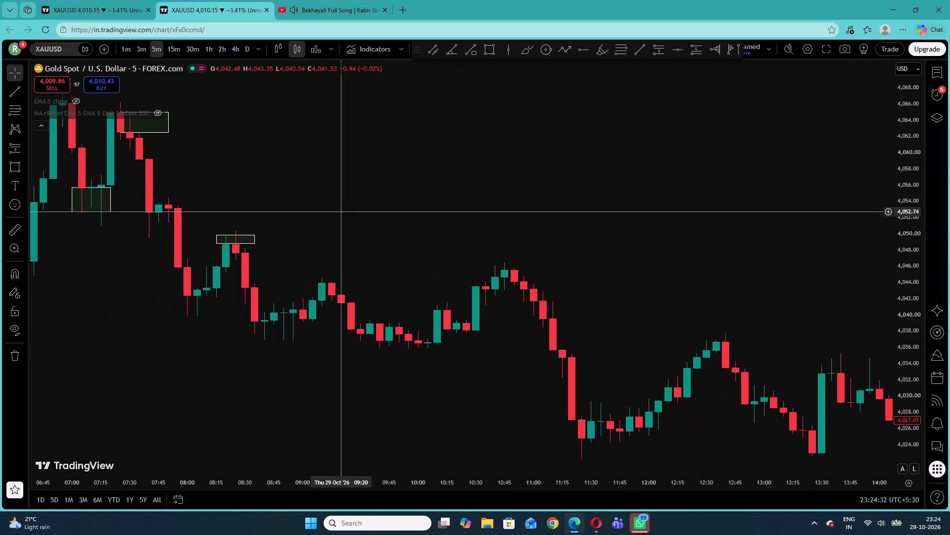
click(14, 169)
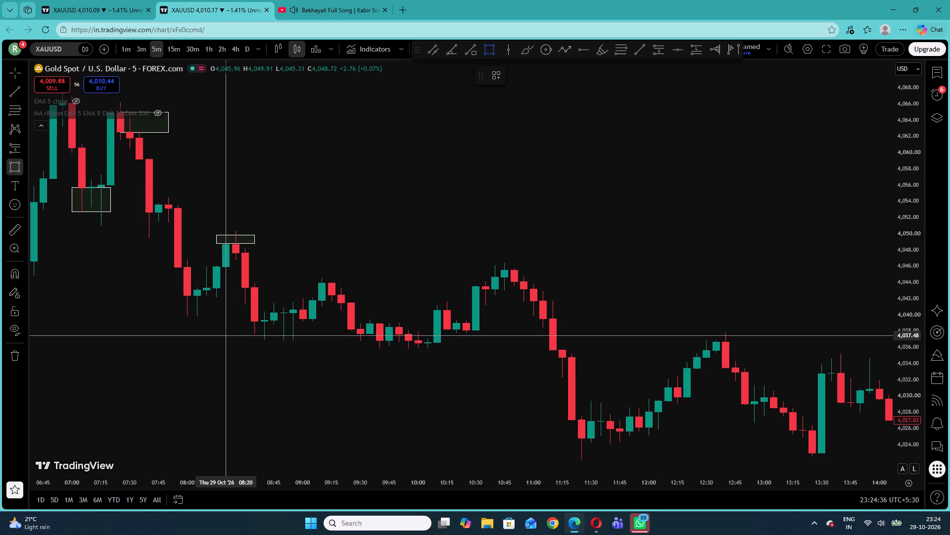
click(252, 322)
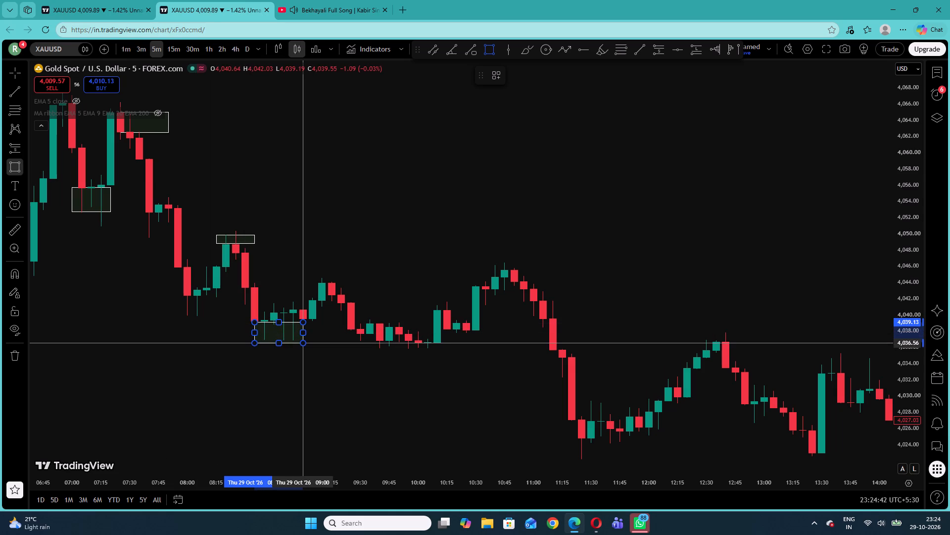
click(305, 342)
click(285, 214)
Draw a zone rectangle at the 08:00 low from 07:55 to 08:15, between prices 4,042.49 and 4,040.04.
drag(232, 169, 329, 235)
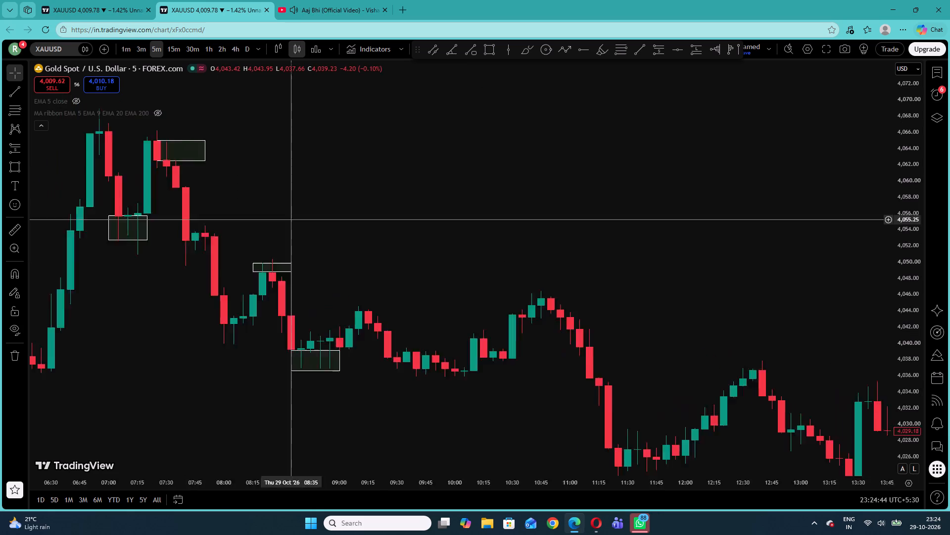
drag(329, 235, 476, 267)
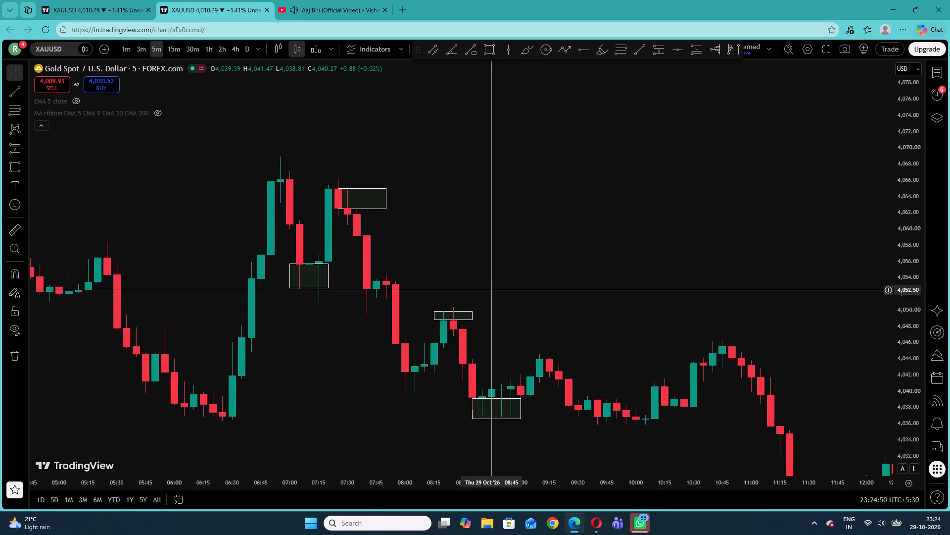
drag(511, 277, 433, 262)
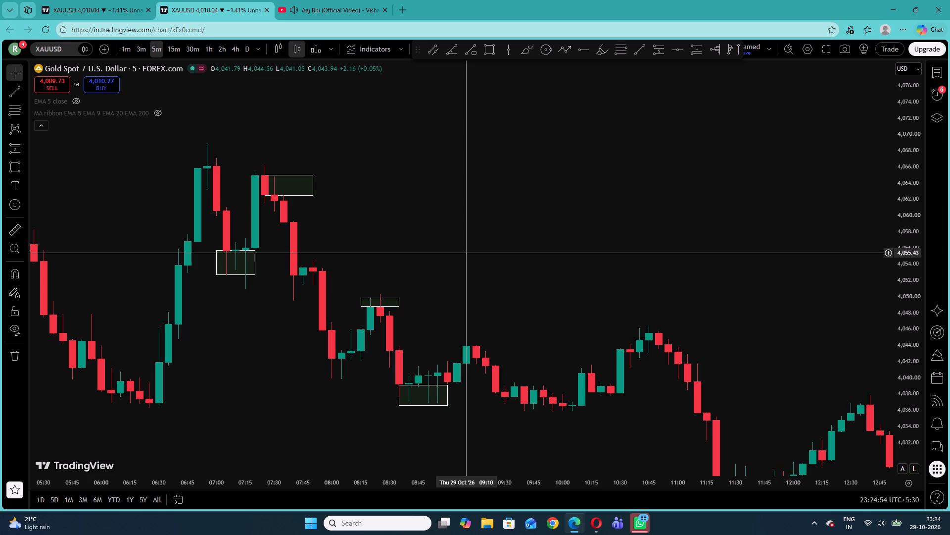
drag(506, 310, 503, 305)
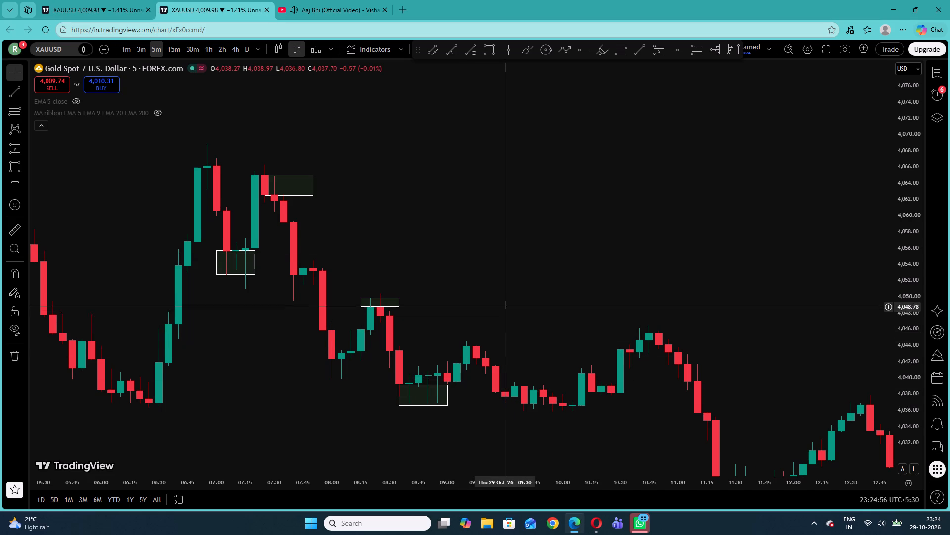
drag(503, 305, 484, 248)
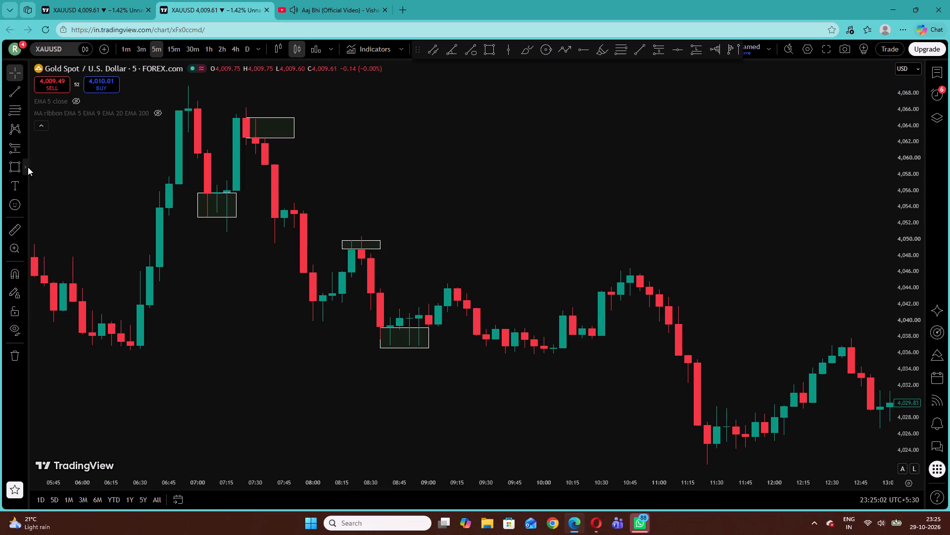
click(7, 166)
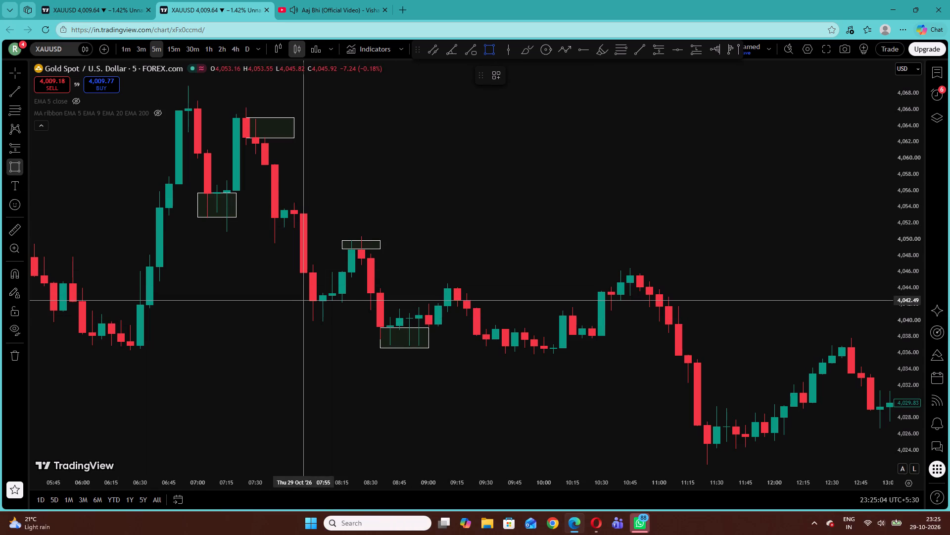
click(305, 300)
click(345, 320)
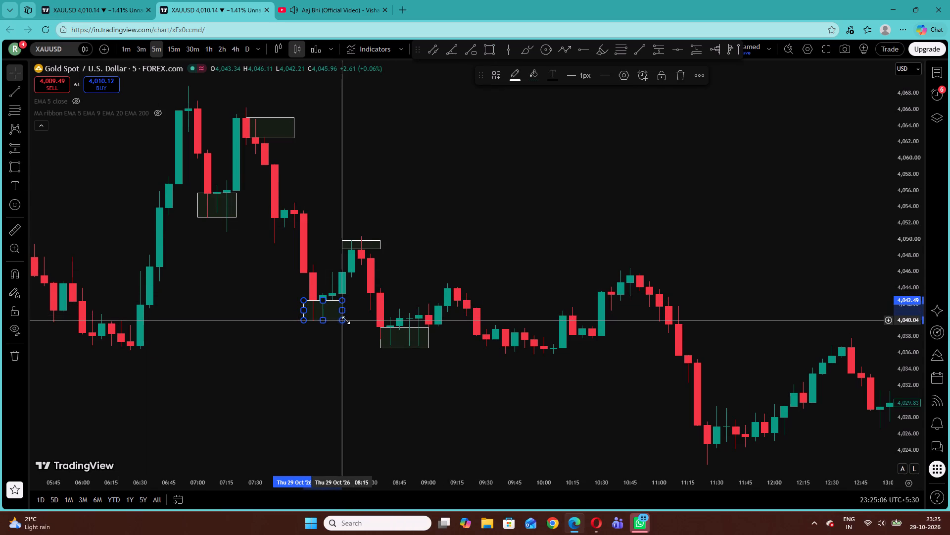
click(321, 181)
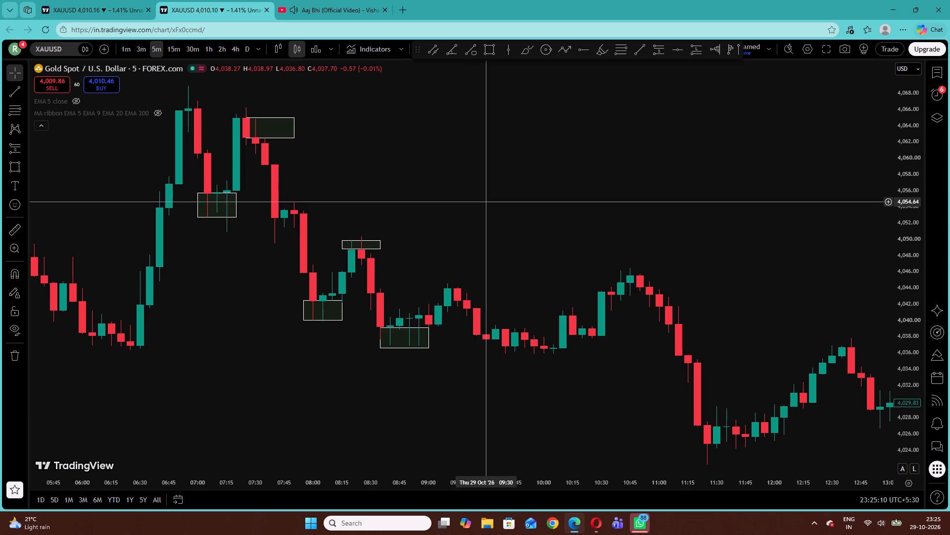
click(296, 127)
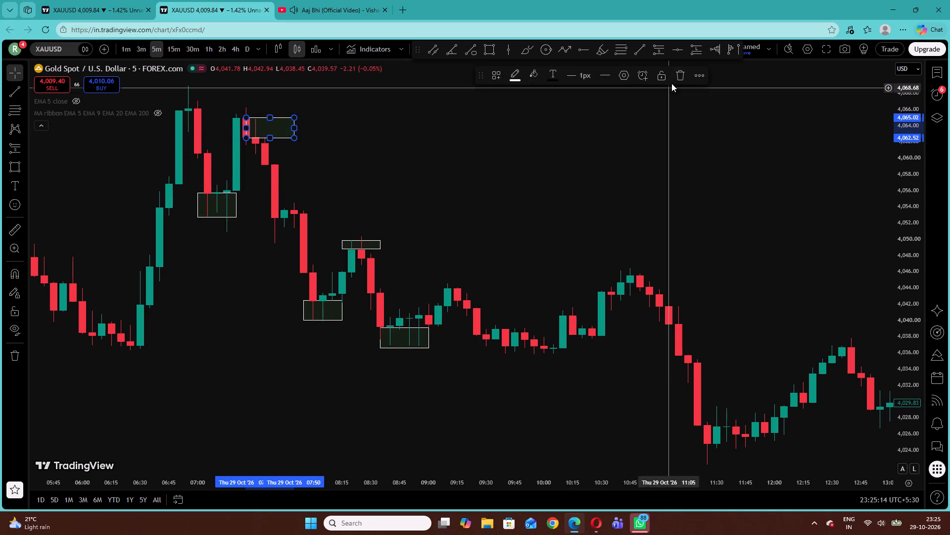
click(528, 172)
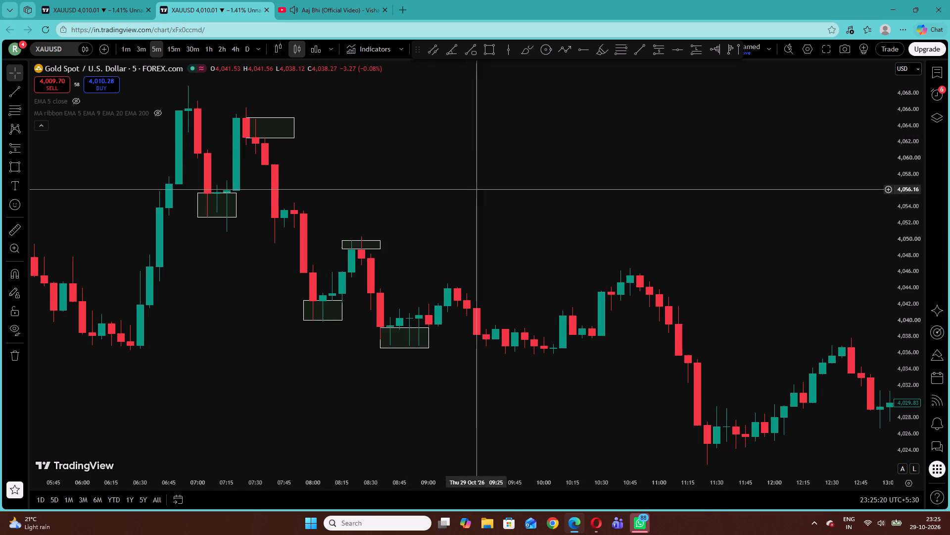
Draw a zone rectangle over the decline after the 08:15 zone, from 08:25 to 08:35, between prices 4,043.40 and 4,041.14.
drag(473, 189, 378, 151)
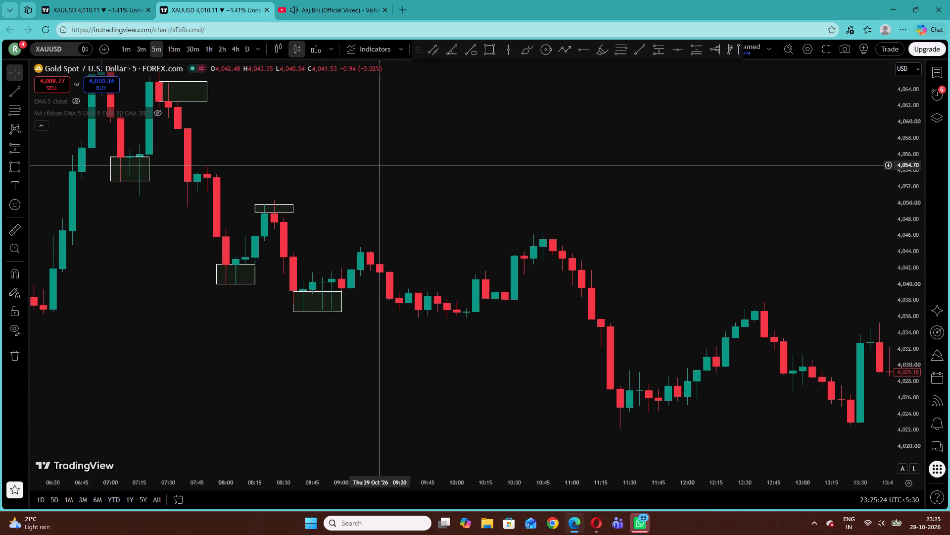
drag(359, 164, 420, 177)
click(421, 177)
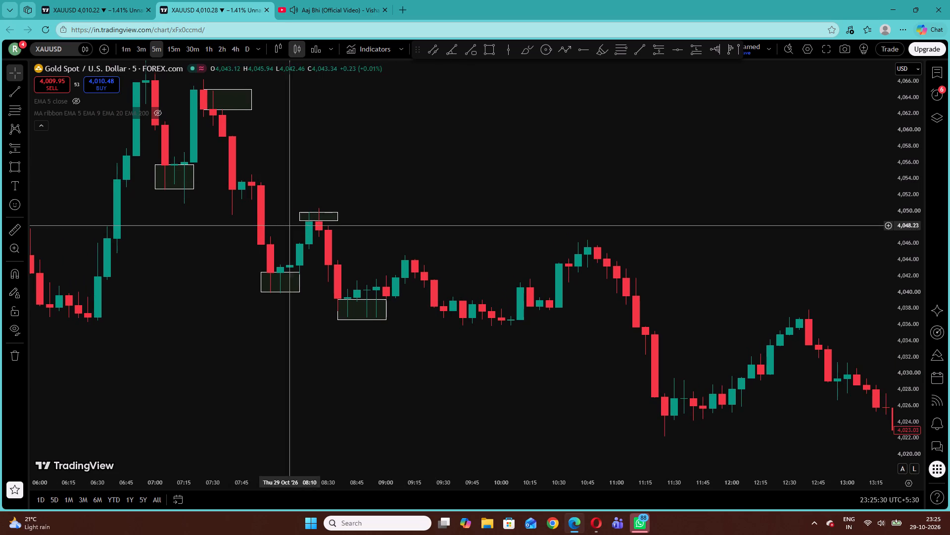
click(11, 163)
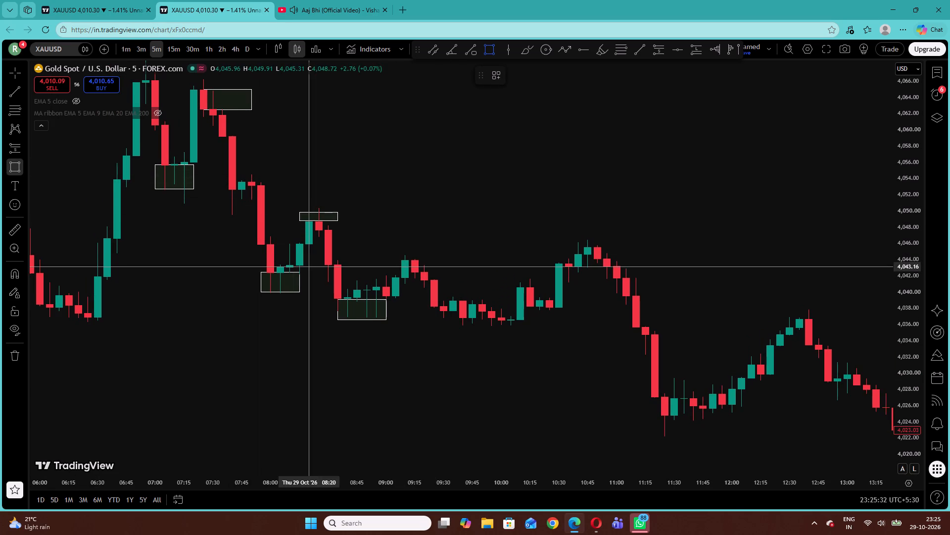
click(320, 265)
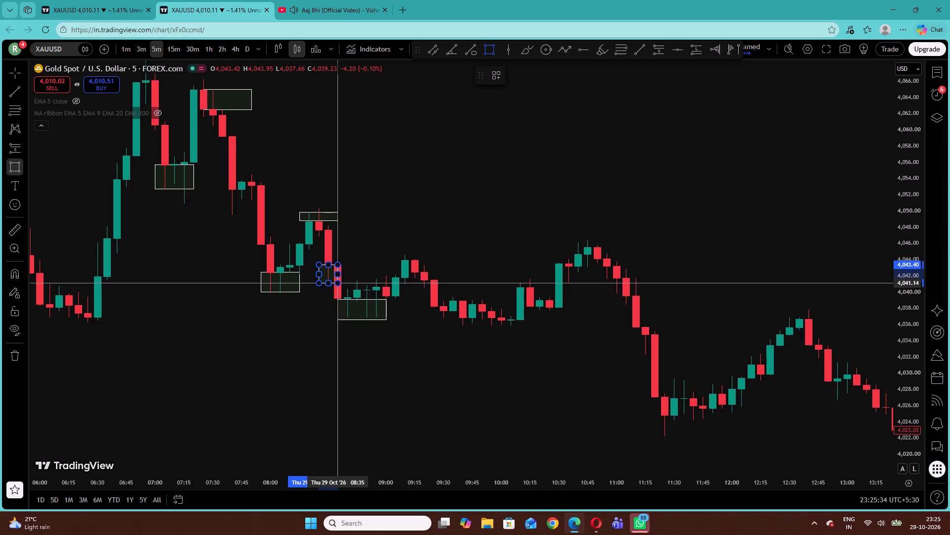
click(338, 283)
click(400, 242)
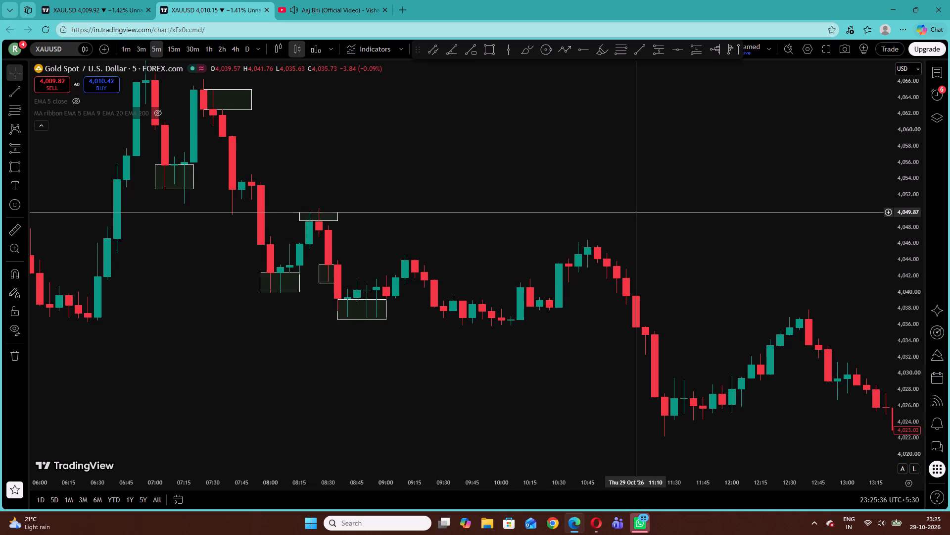
Draw a zone rectangle at the next swing high from 10:35 to 10:55, between prices about 4,046.3 and 4,044.65.
drag(899, 331, 869, 219)
drag(767, 261, 538, 266)
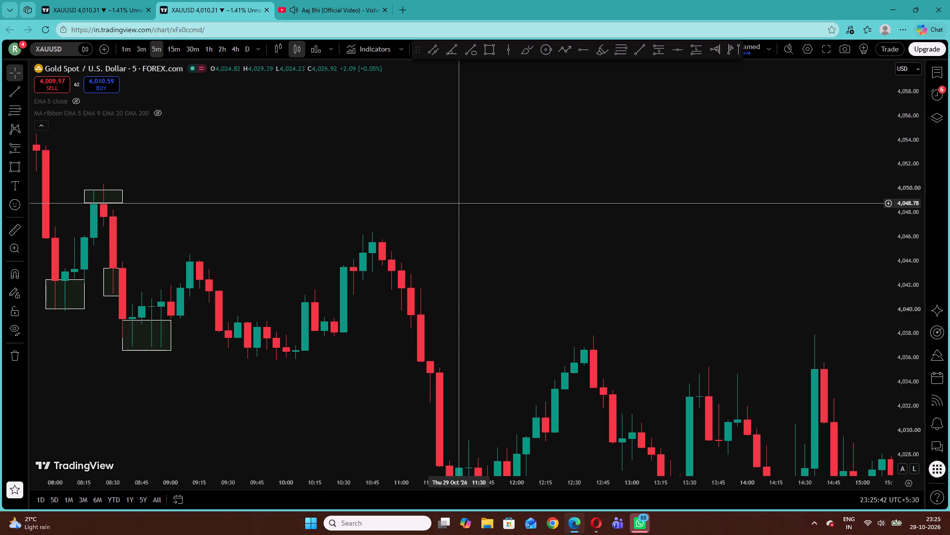
click(10, 164)
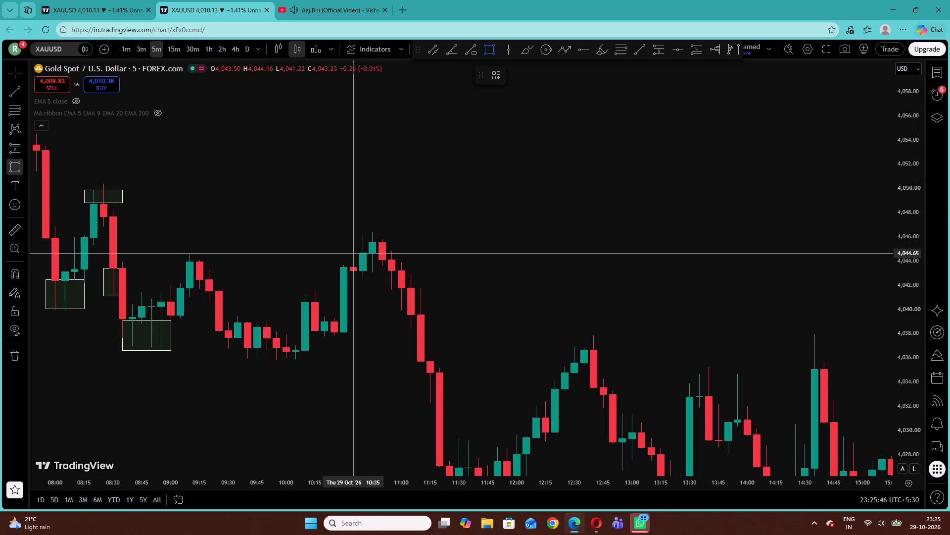
click(352, 253)
click(393, 233)
click(386, 218)
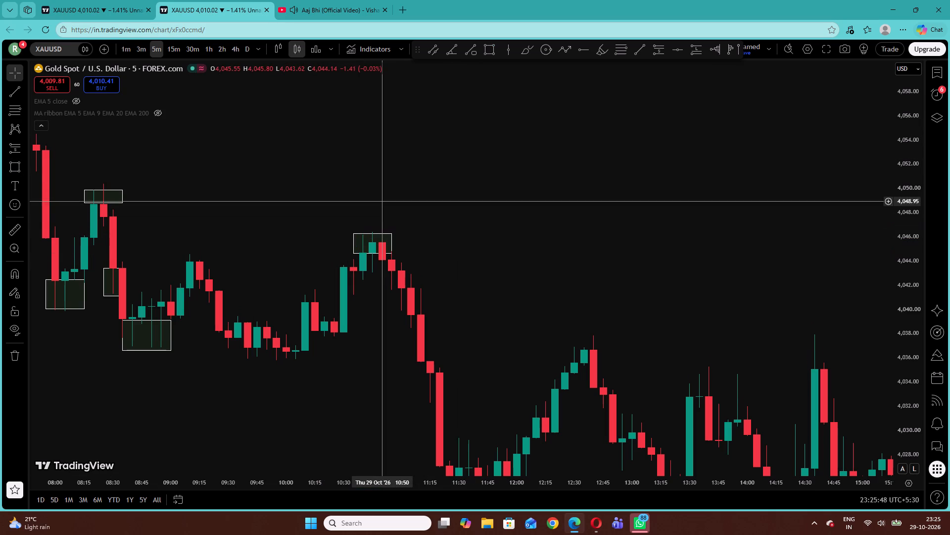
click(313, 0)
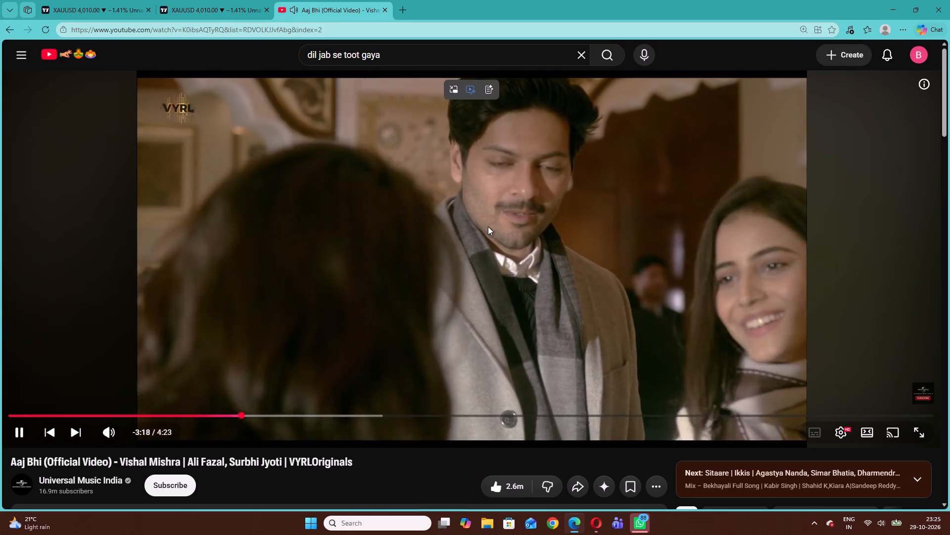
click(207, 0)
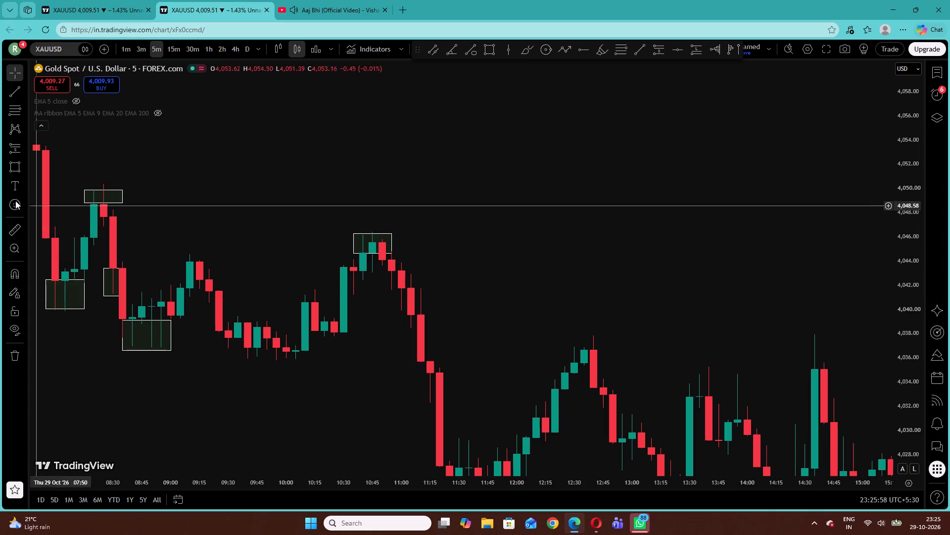
Draw a zone rectangle just below that swing high from 10:50 to 11:00, between prices 4,043.21 and about 4,041.5.
click(13, 160)
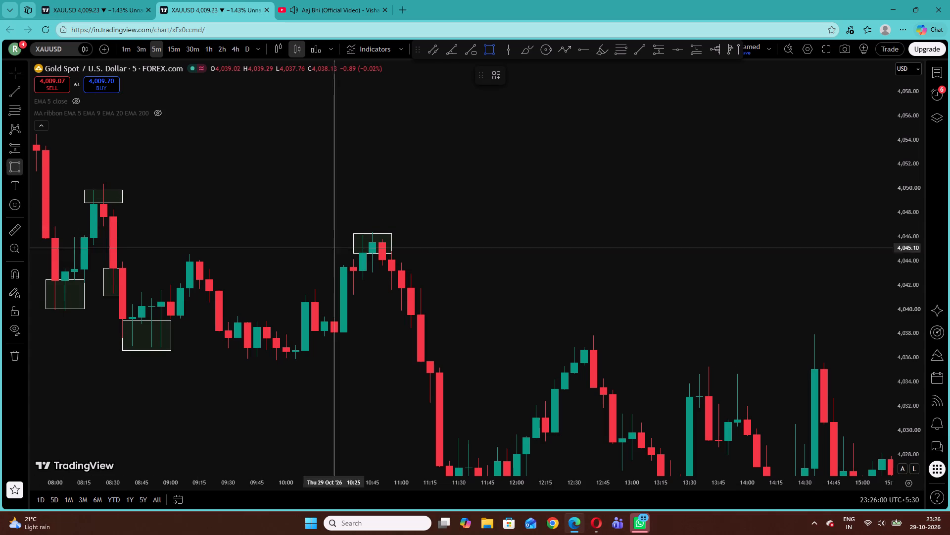
click(384, 270)
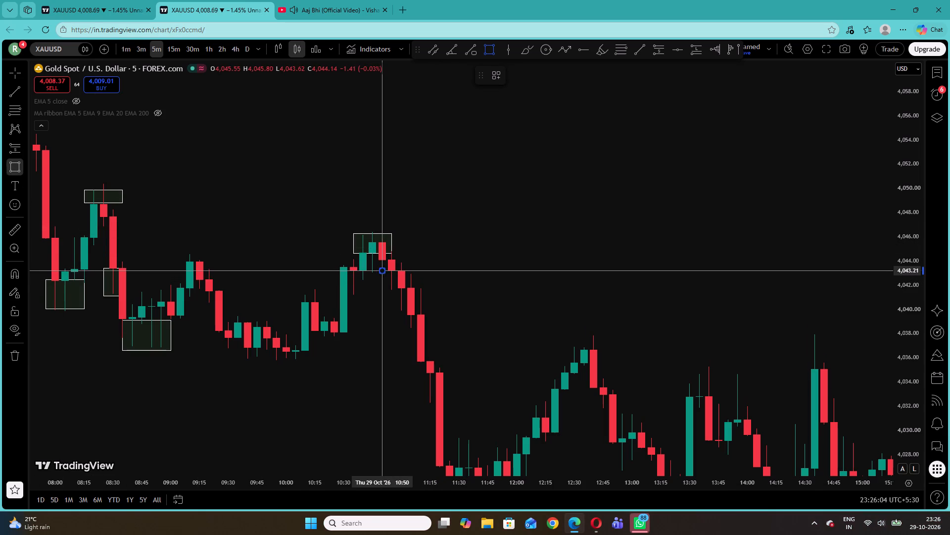
click(404, 291)
click(458, 238)
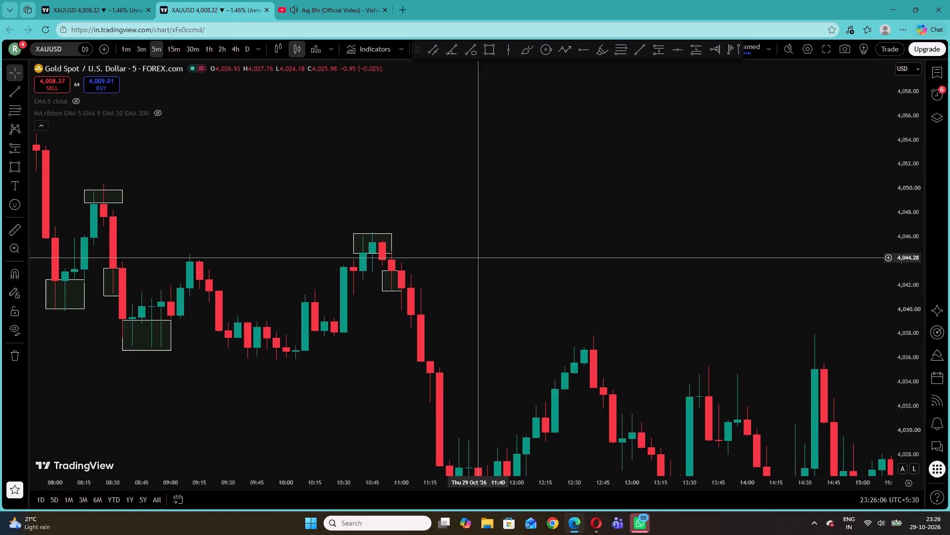
Draw a zone rectangle farther down the same decline from 10:55 to 11:10, between prices 4,041.70 and 4,039.69.
drag(484, 262, 455, 259)
click(15, 163)
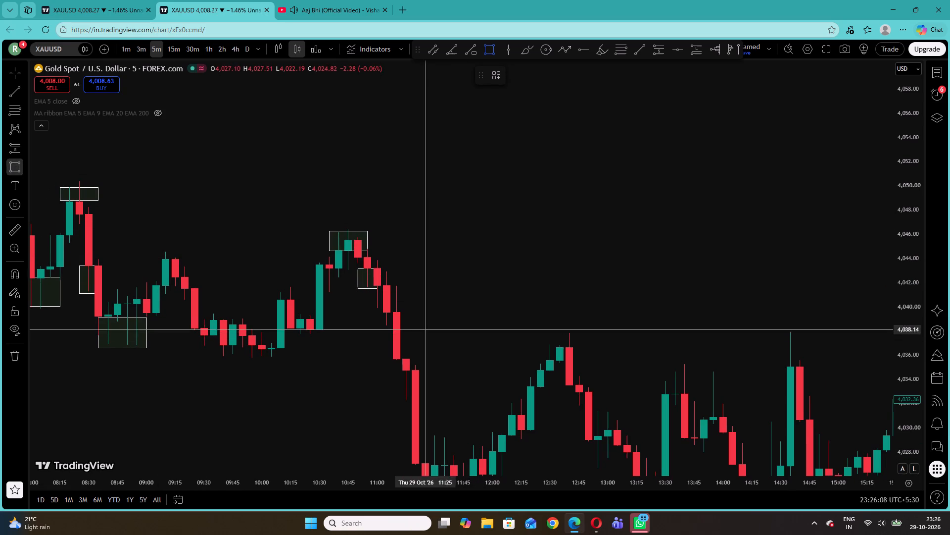
click(371, 286)
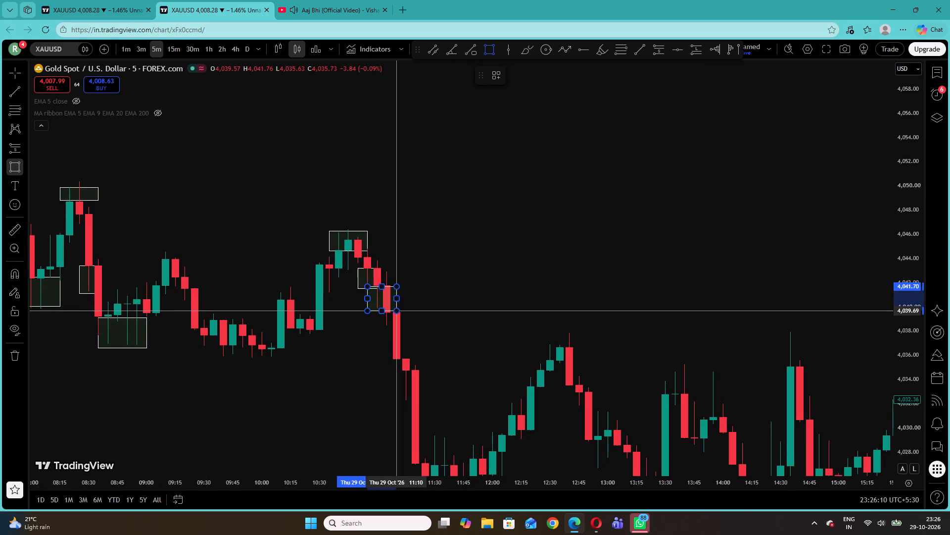
click(400, 311)
click(460, 270)
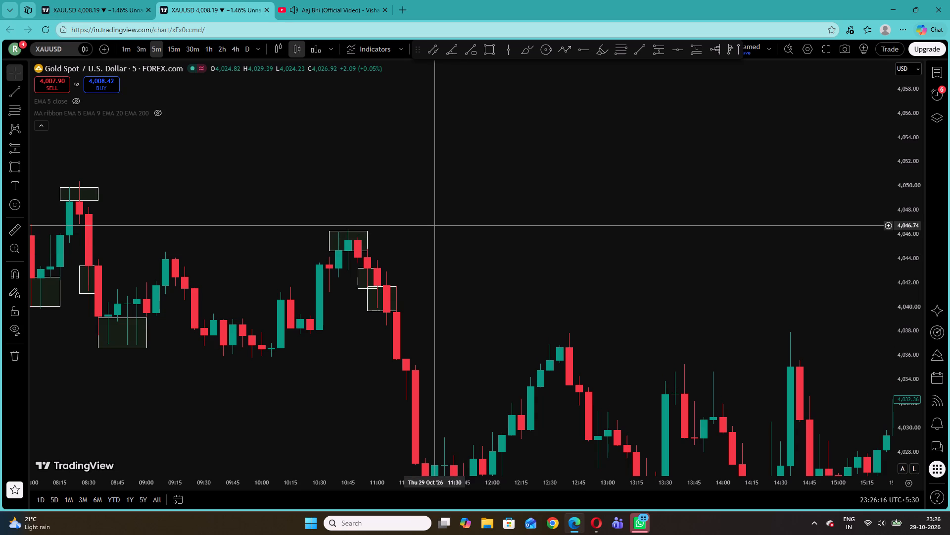
Examine the price action following the latest zones through the rest of the day, resetting the chart view.
drag(454, 252, 422, 229)
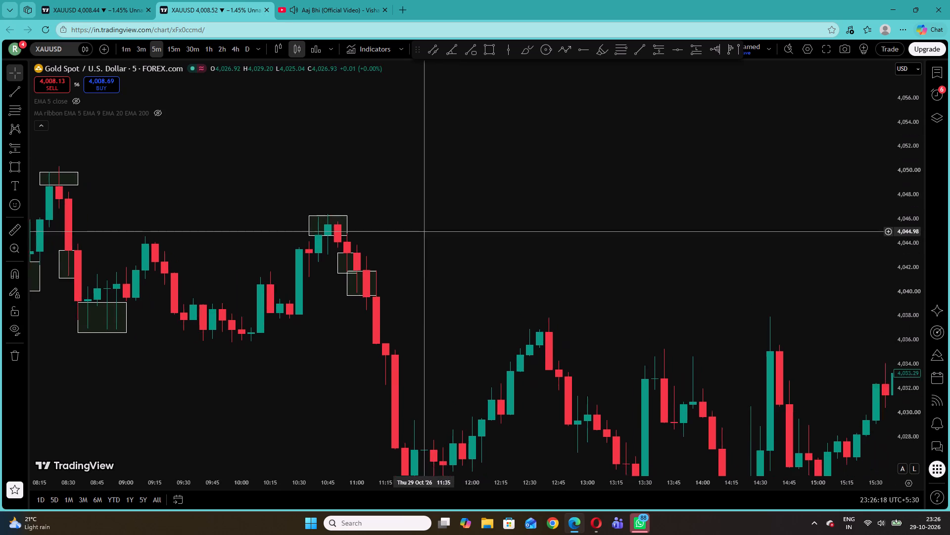
drag(422, 229, 352, 181)
drag(415, 271, 350, 208)
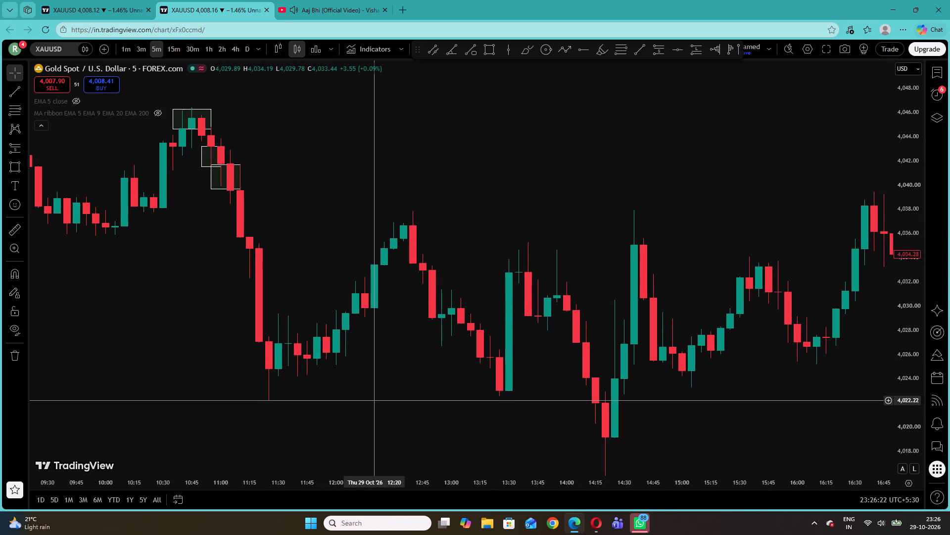
right_click(516, 177)
click(532, 188)
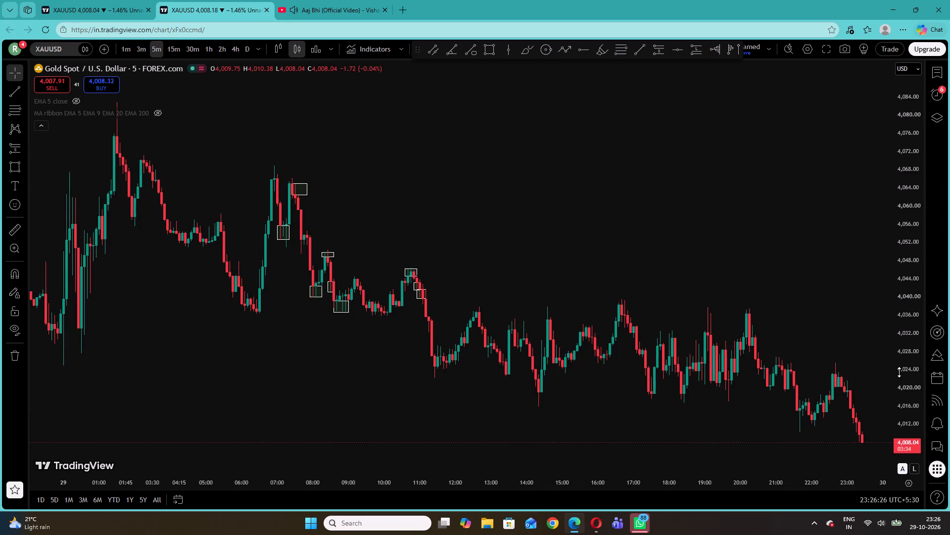
drag(899, 372, 897, 338)
drag(854, 344, 751, 278)
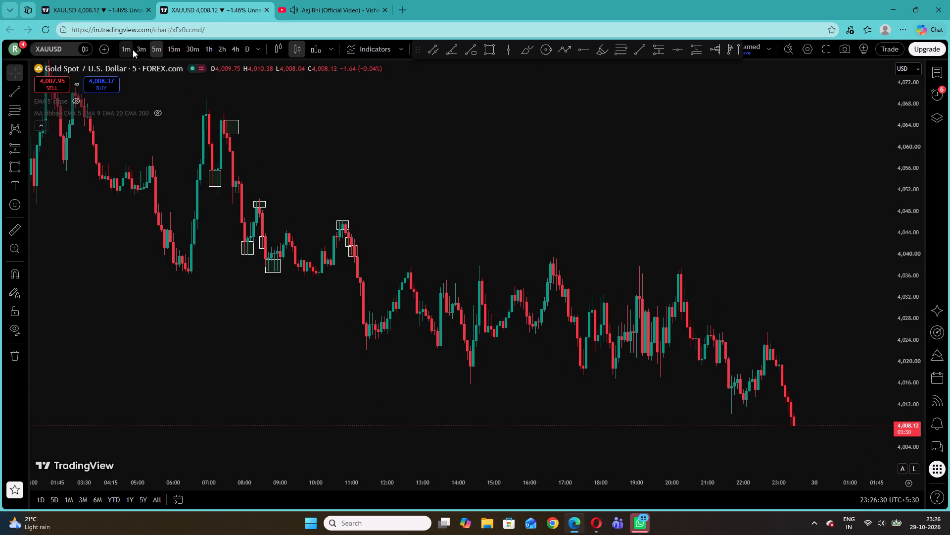
right_click(424, 142)
click(450, 151)
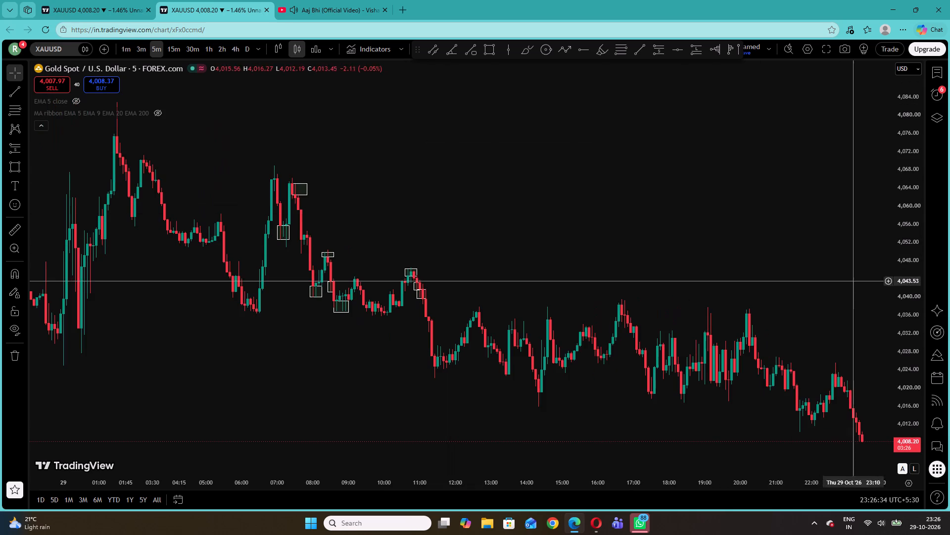
Switch the chart to the 1-minute timeframe and examine price around the zones marked between 10:35 and 11:10.
click(131, 57)
right_click(329, 128)
click(389, 148)
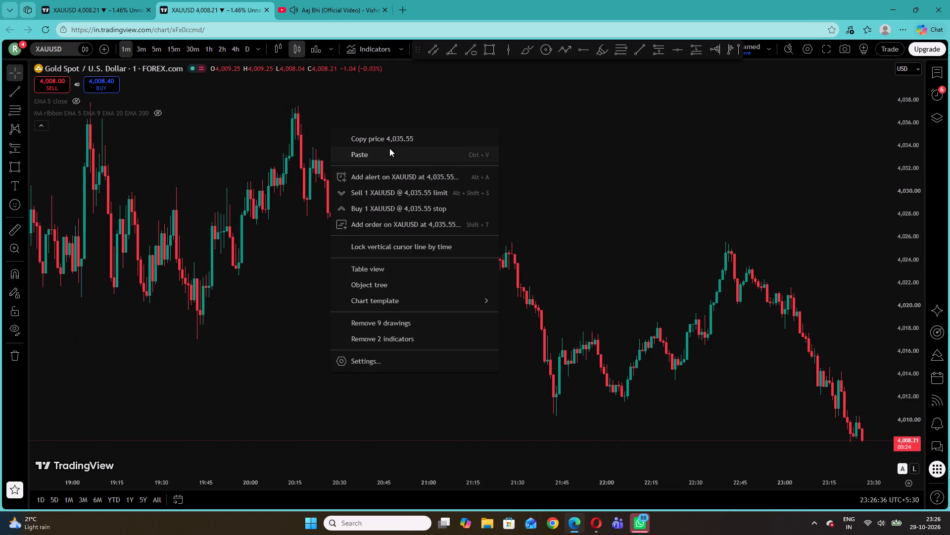
drag(915, 197, 919, 209)
right_click(500, 177)
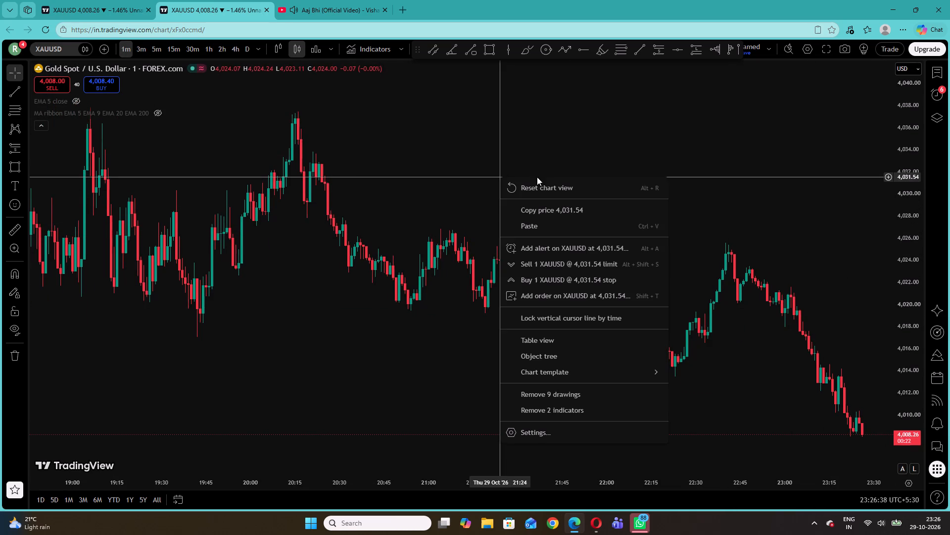
click(544, 183)
drag(909, 298, 909, 301)
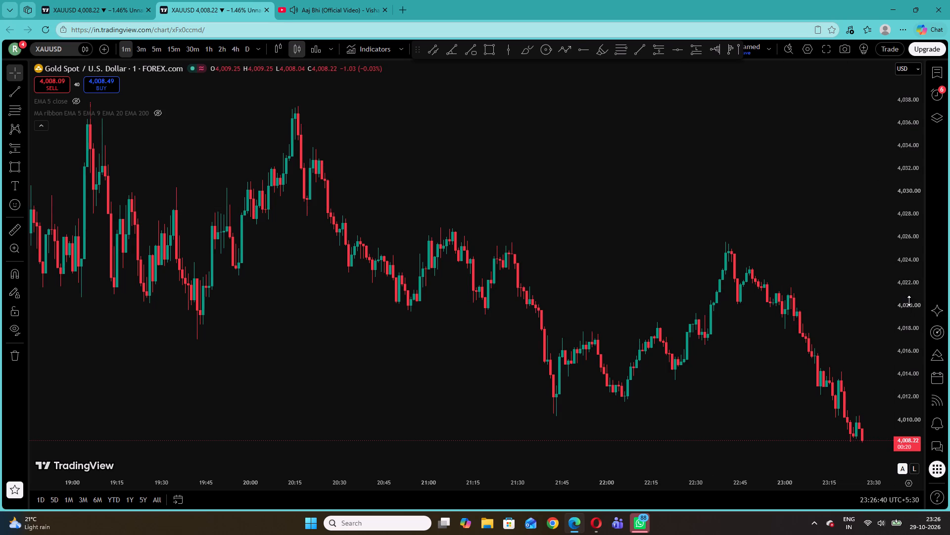
drag(909, 301, 911, 321)
drag(432, 241, 751, 236)
drag(302, 222, 684, 270)
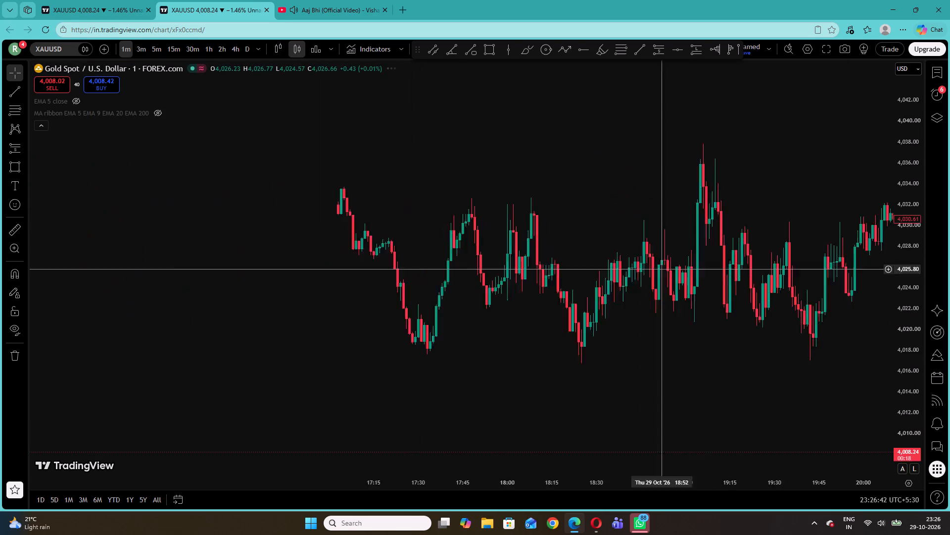
drag(684, 270, 712, 270)
drag(362, 238, 842, 283)
drag(270, 281, 761, 270)
drag(372, 234, 695, 336)
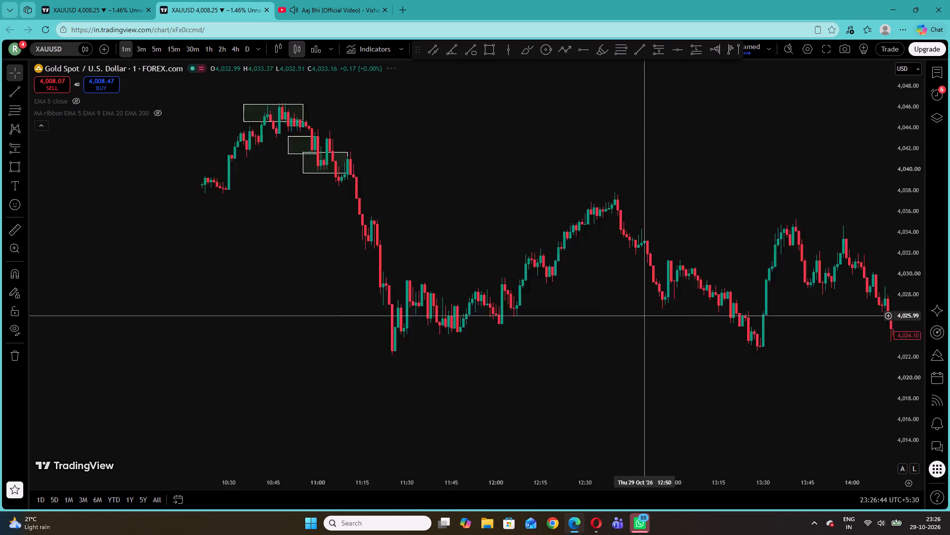
drag(695, 336, 699, 338)
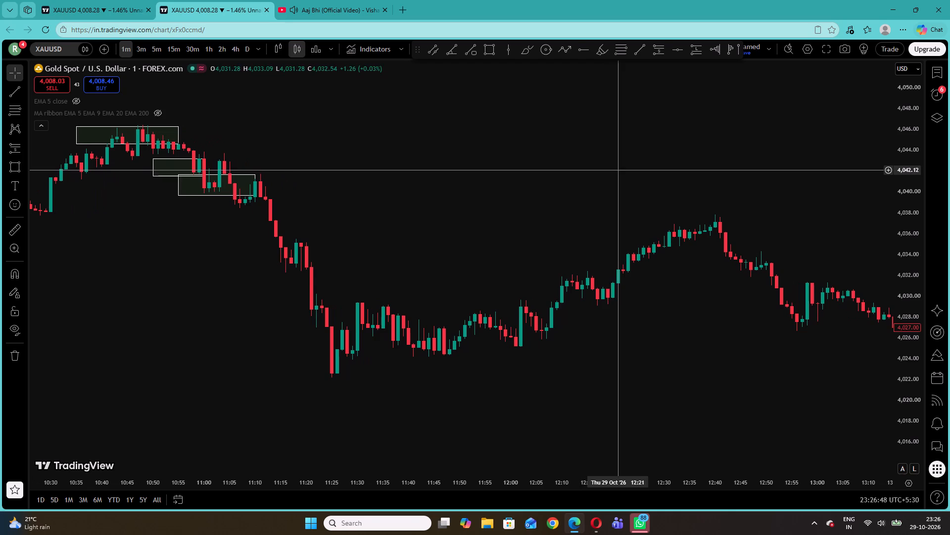
drag(366, 164, 583, 216)
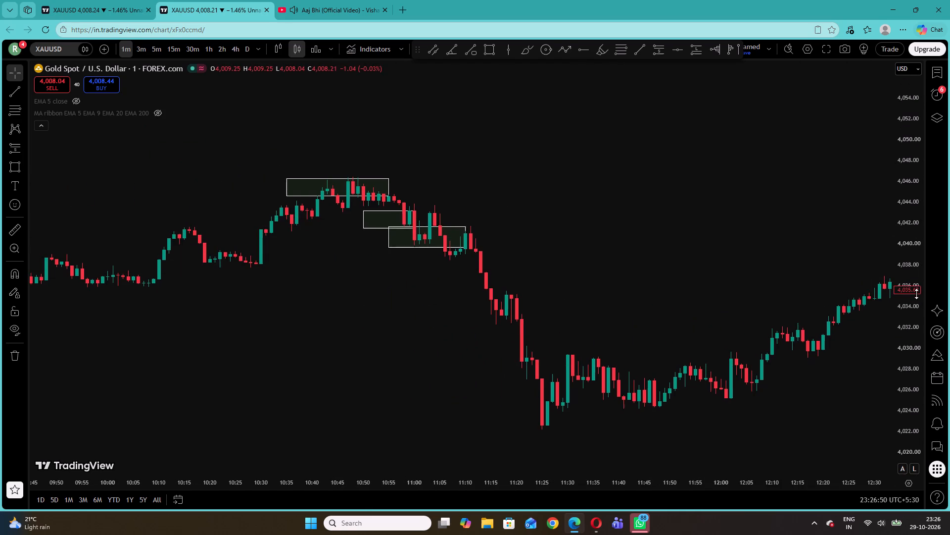
drag(920, 294, 891, 59)
drag(614, 160, 469, 218)
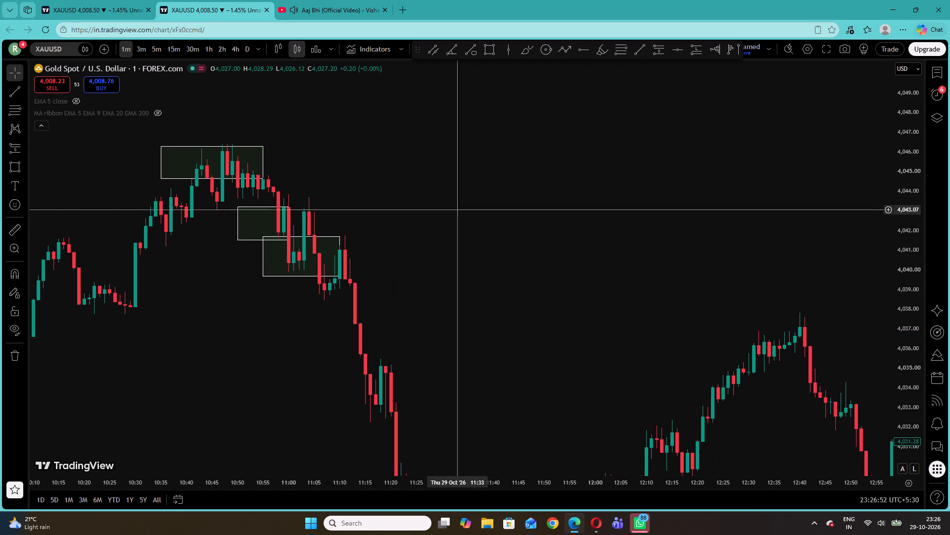
Examine how 1-minute price reacts around the earlier zones marked between 07:00 and 09:00.
drag(337, 160, 584, 251)
drag(207, 197, 529, 193)
drag(286, 190, 577, 204)
drag(229, 217, 556, 345)
drag(287, 203, 296, 210)
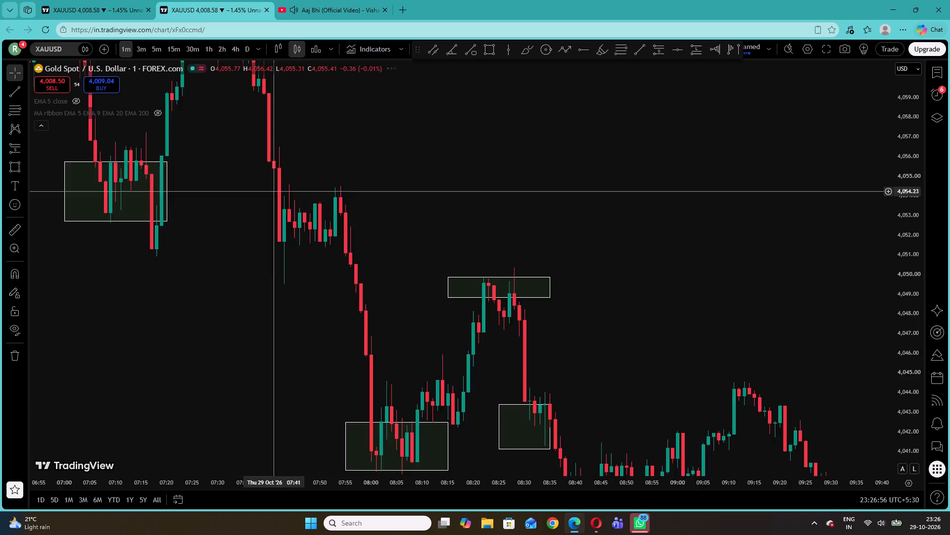
drag(296, 210, 647, 358)
drag(916, 250, 922, 315)
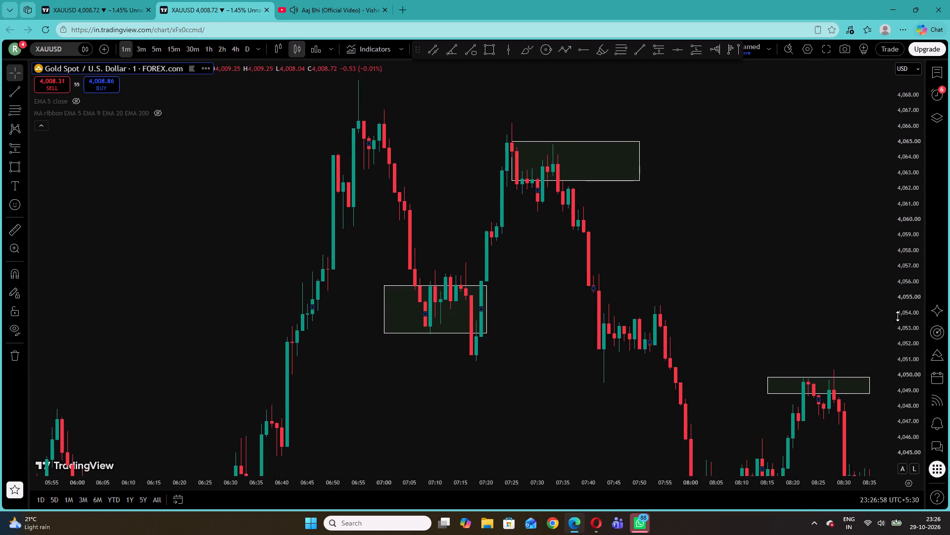
drag(543, 365, 403, 338)
click(432, 292)
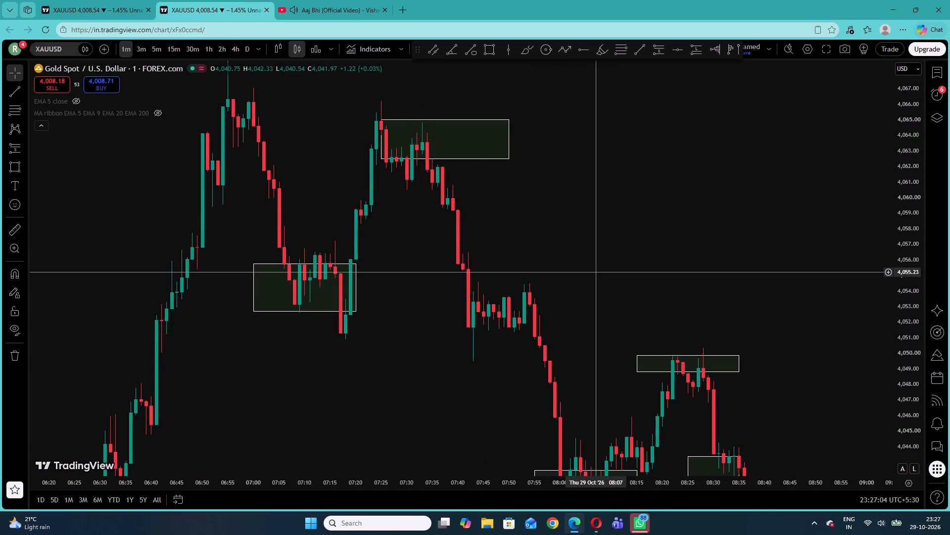
drag(596, 272, 342, 204)
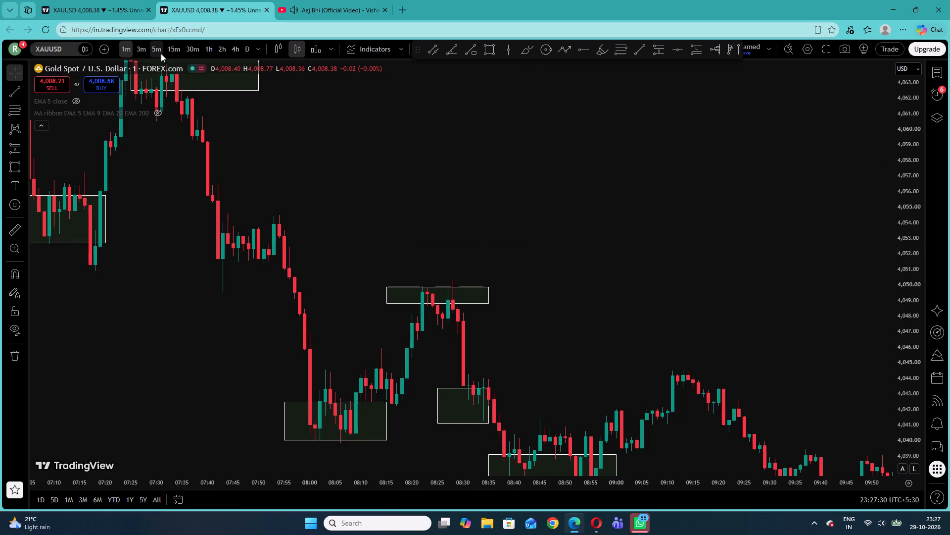
Resize the zone rectangle between prices 4,055.76 and 4,052.73, extending its end to 07:29 and moving its start to about 07:06.
drag(607, 244, 495, 145)
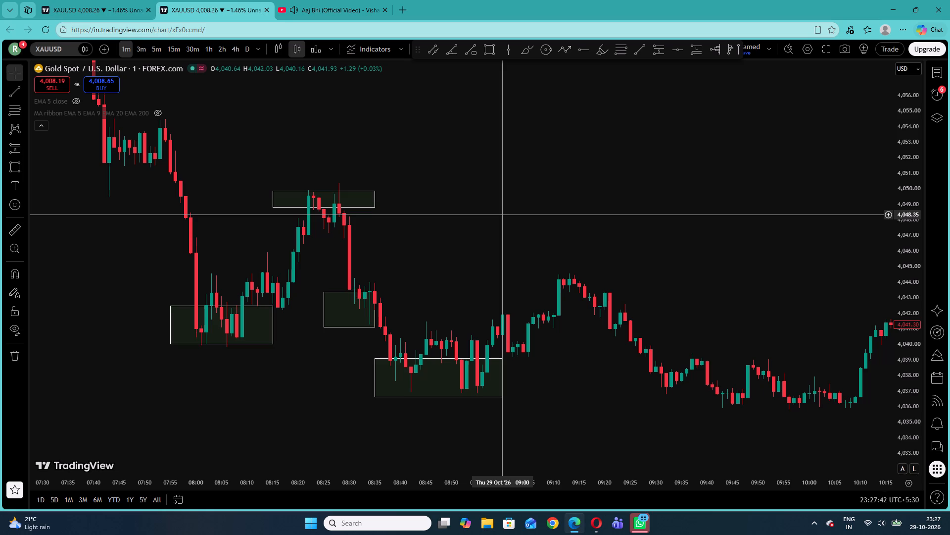
right_click(460, 147)
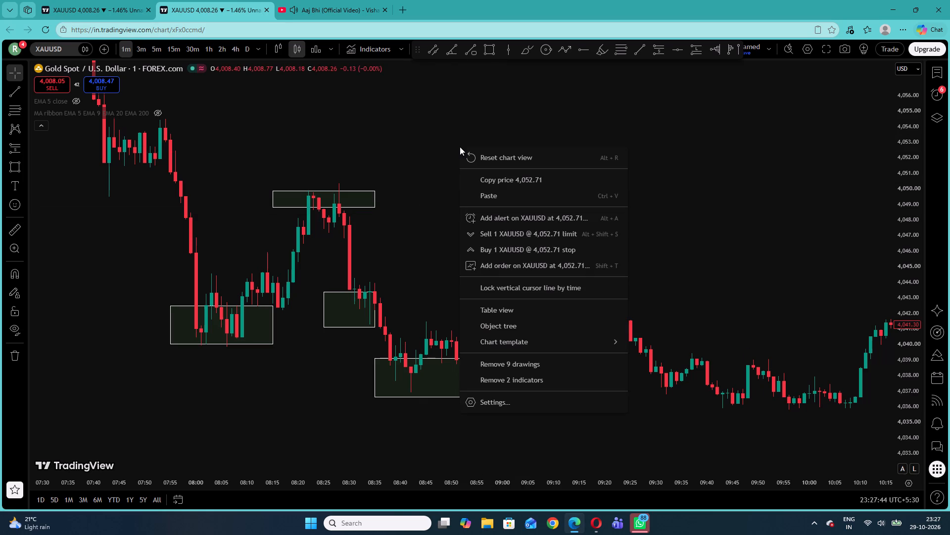
drag(402, 164, 678, 273)
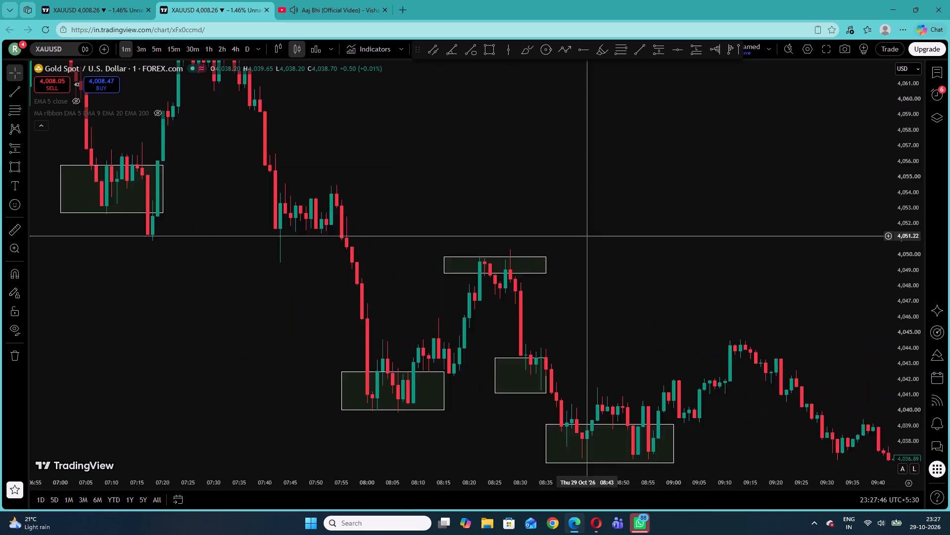
drag(678, 273, 838, 380)
drag(451, 278, 307, 222)
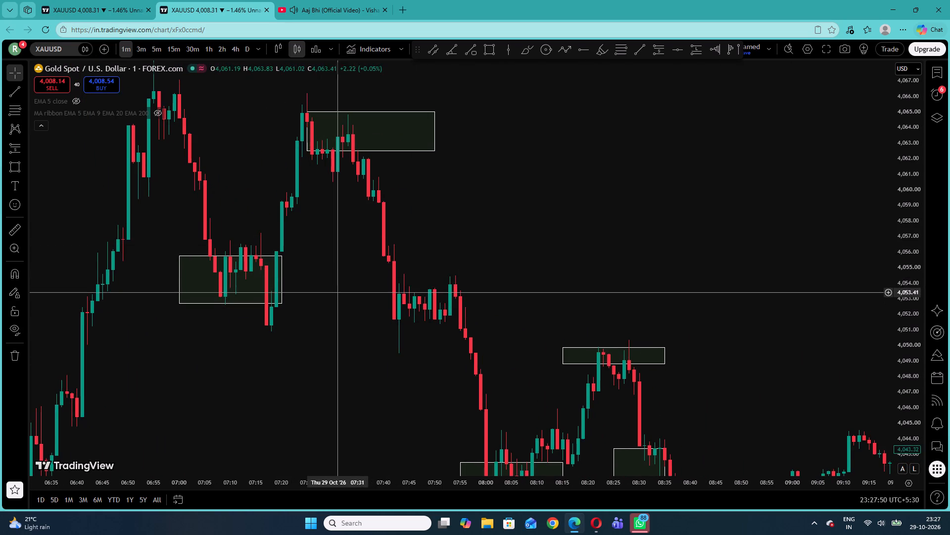
drag(284, 276, 321, 276)
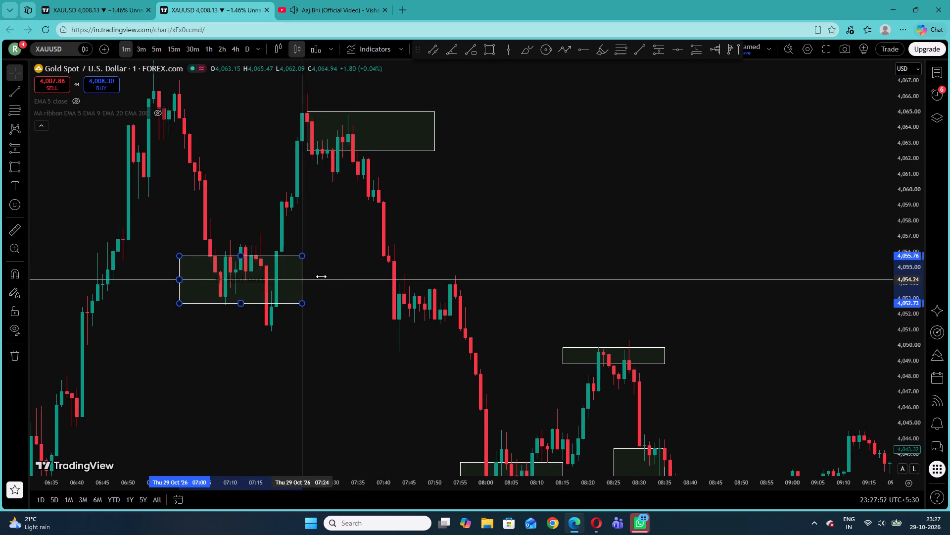
drag(321, 276, 328, 276)
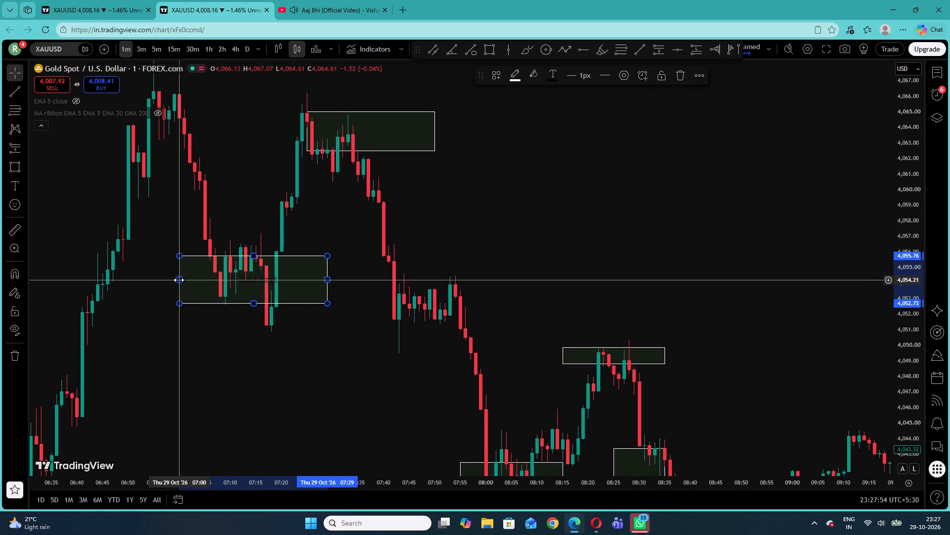
click(178, 280)
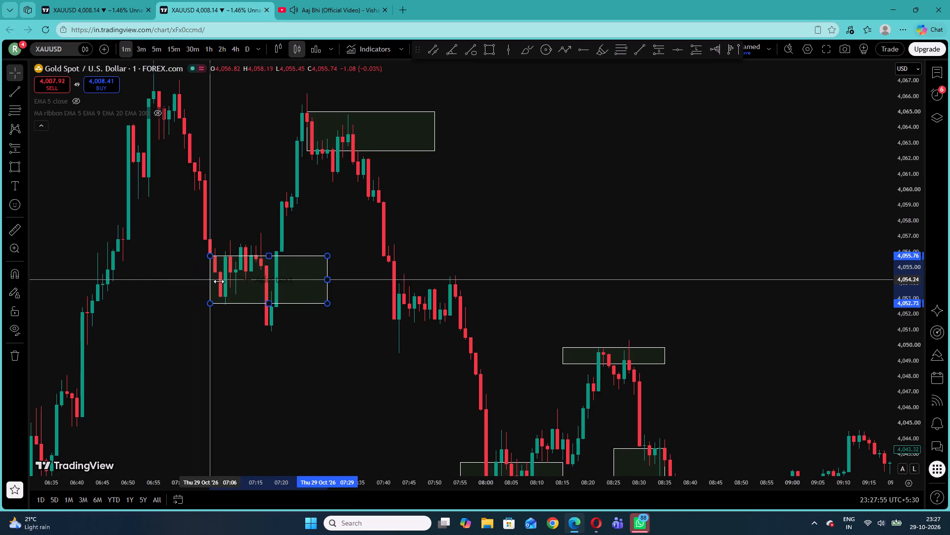